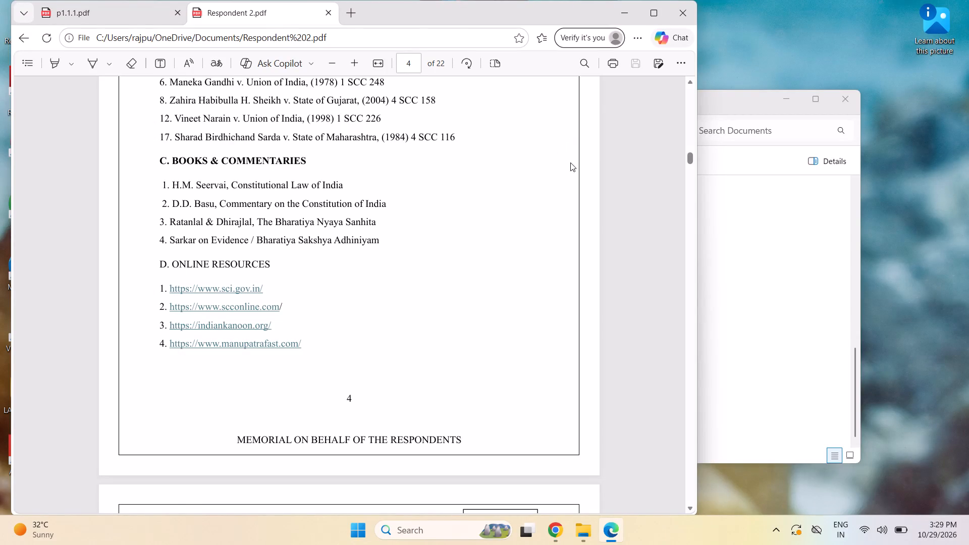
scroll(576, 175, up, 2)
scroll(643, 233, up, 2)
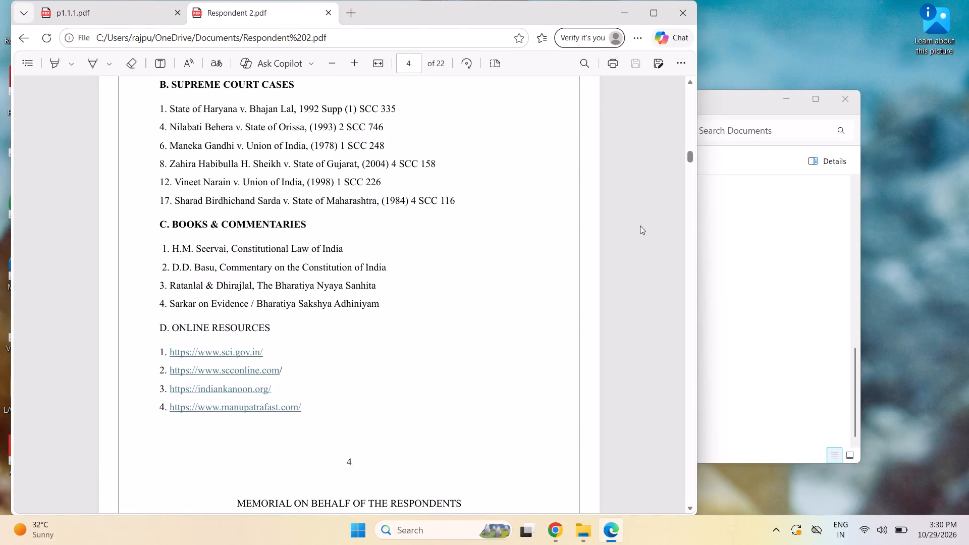
Minimise the PDF browser window and close both File Explorer windows showing the Documents folder.
click(625, 4)
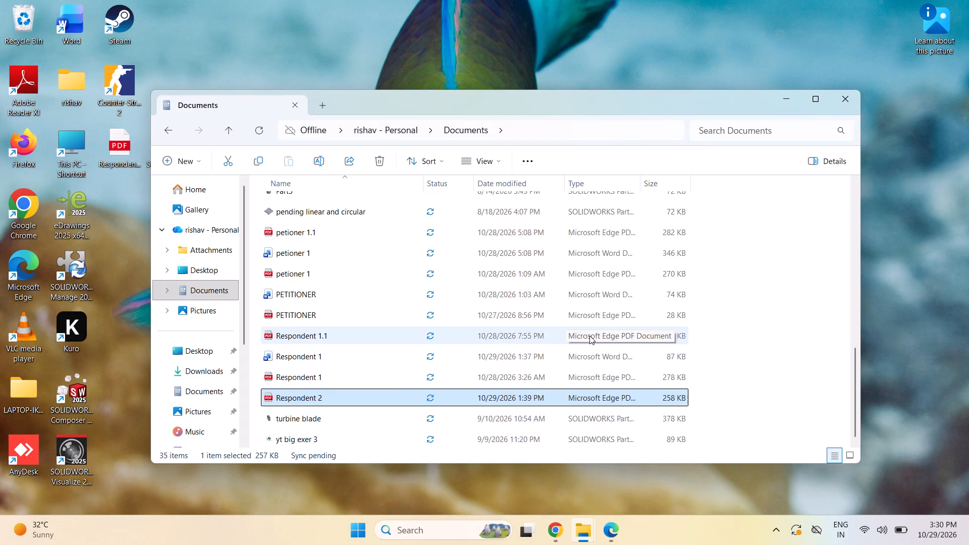
scroll(325, 397, up, 1)
scroll(325, 397, down, 6)
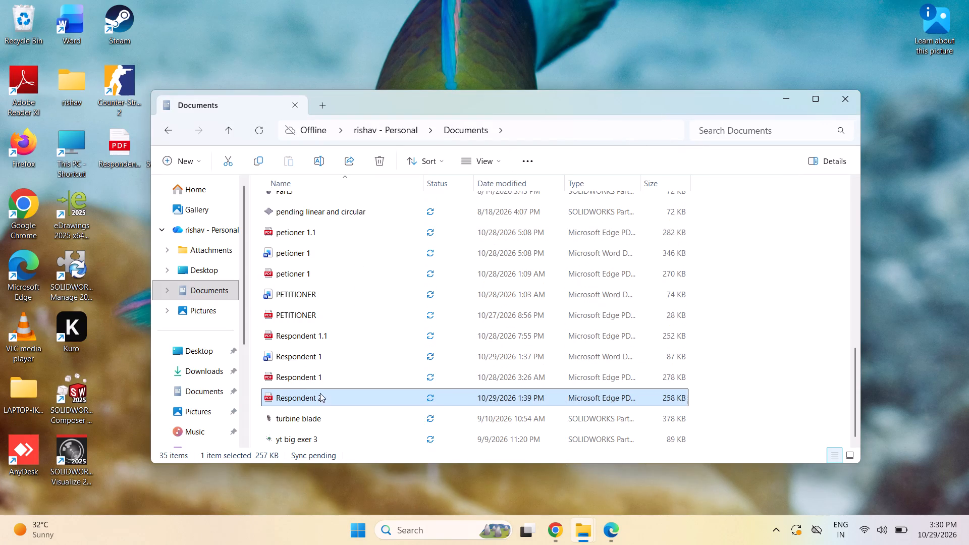
scroll(320, 393, down, 3)
scroll(322, 392, up, 1)
scroll(322, 392, down, 2)
click(538, 471)
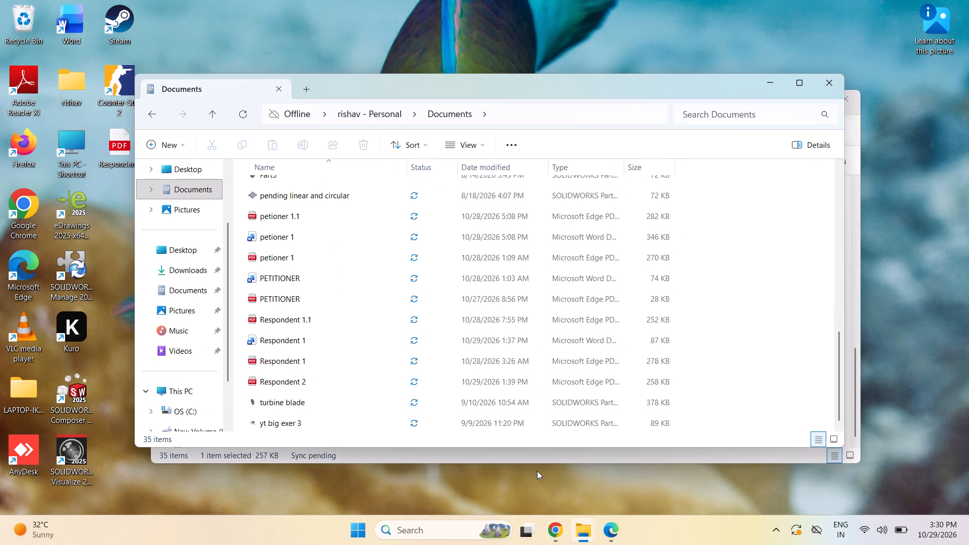
click(829, 87)
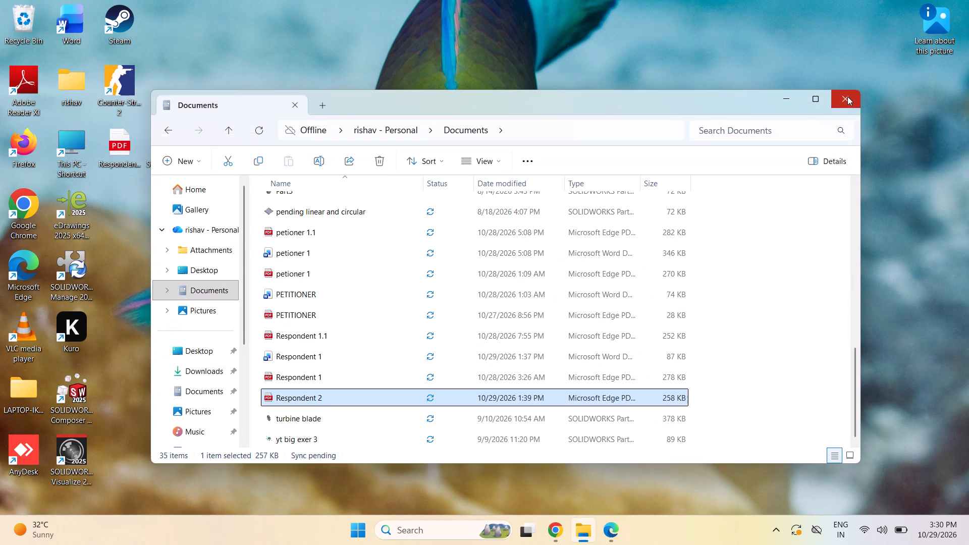
click(847, 96)
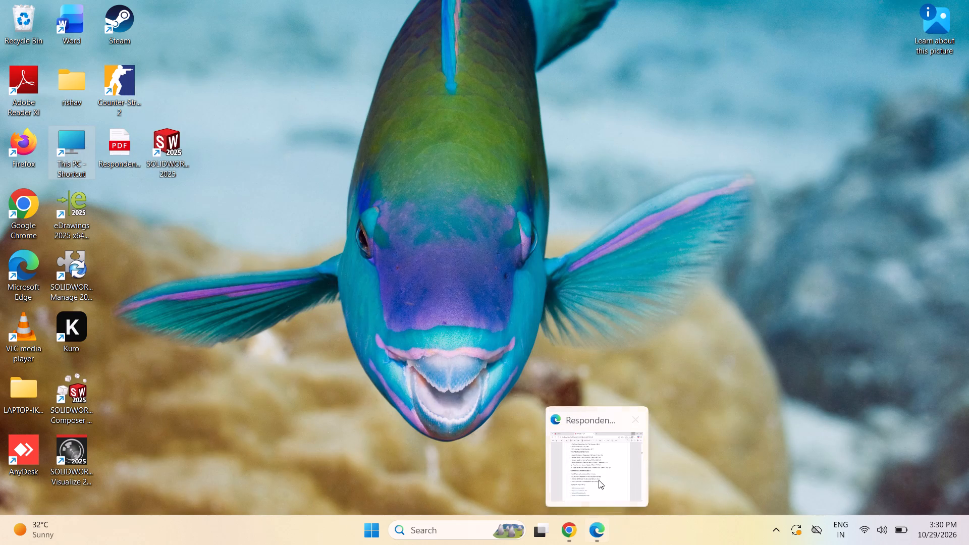
Switch back to Respondent 2.pdf in Microsoft Edge.
click(600, 462)
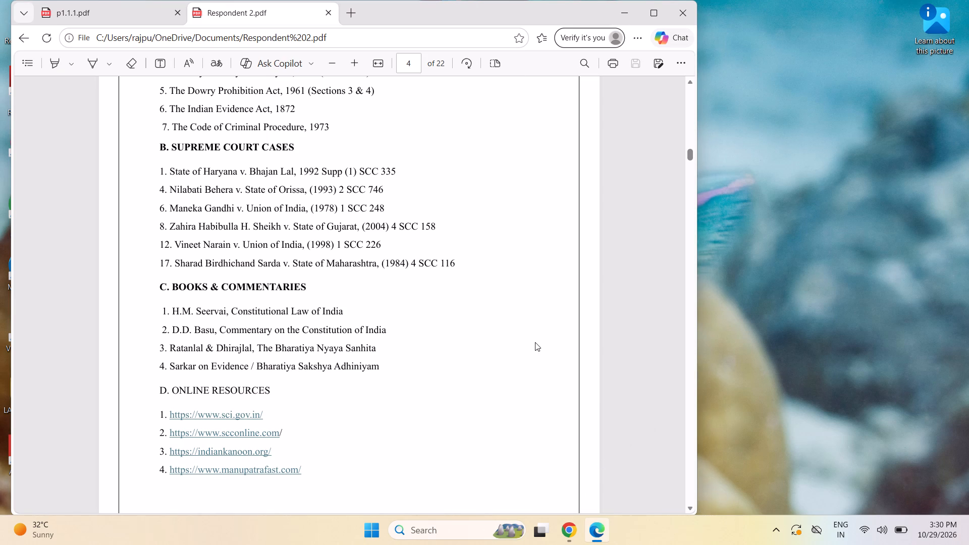
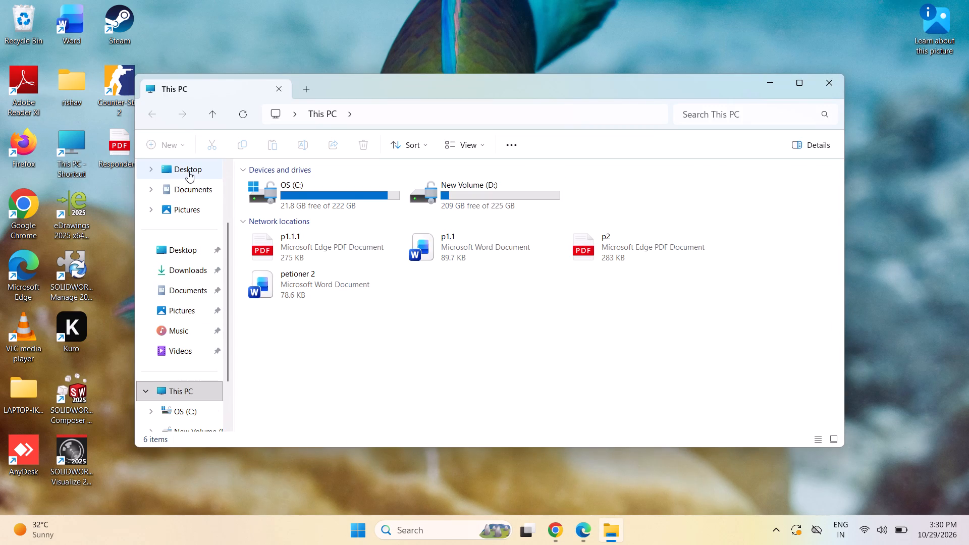
Find the Word document Respondent 1 in the Documents folder and open it.
click(181, 268)
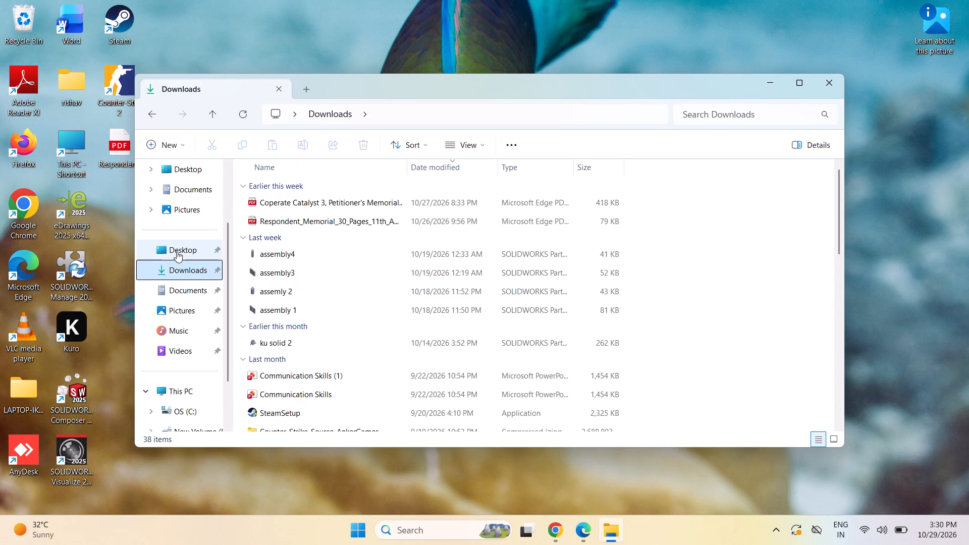
click(177, 251)
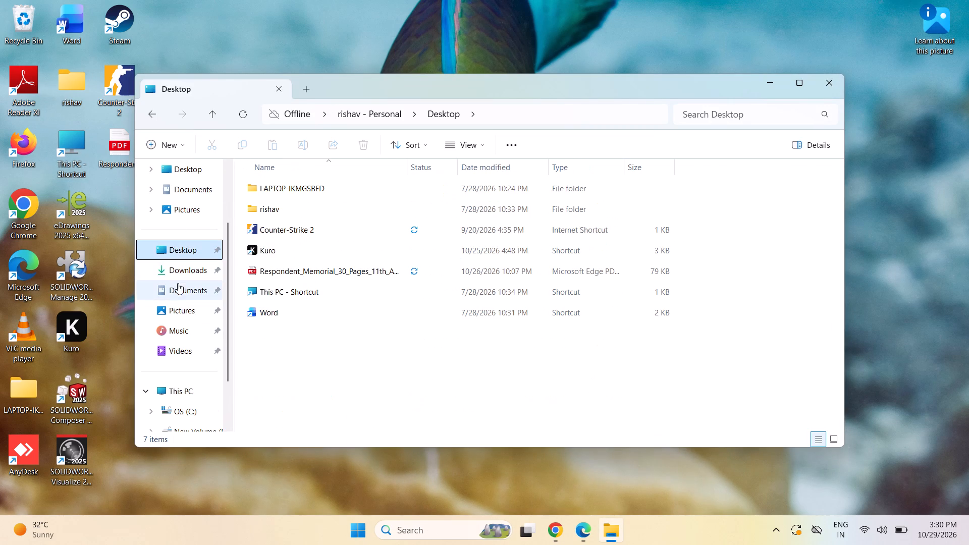
click(182, 286)
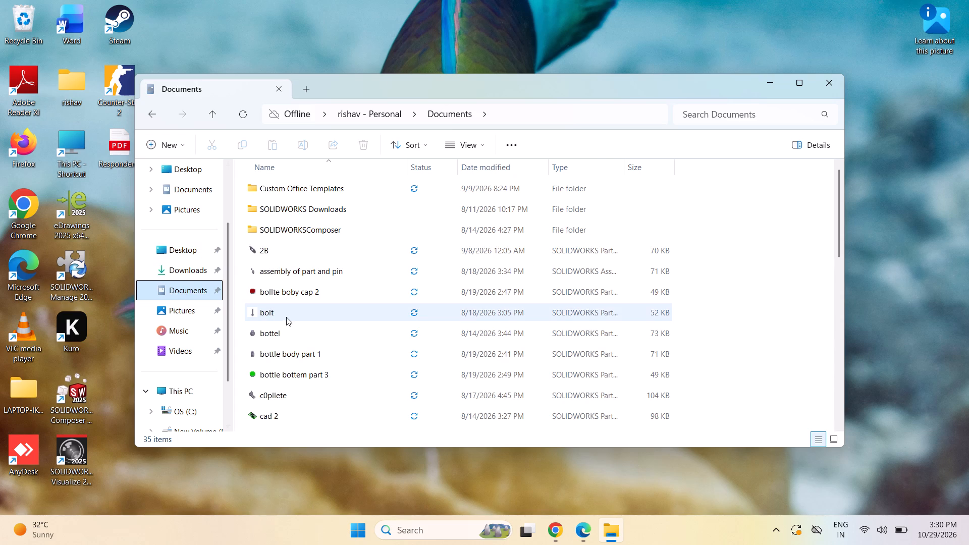
scroll(280, 308, down, 8)
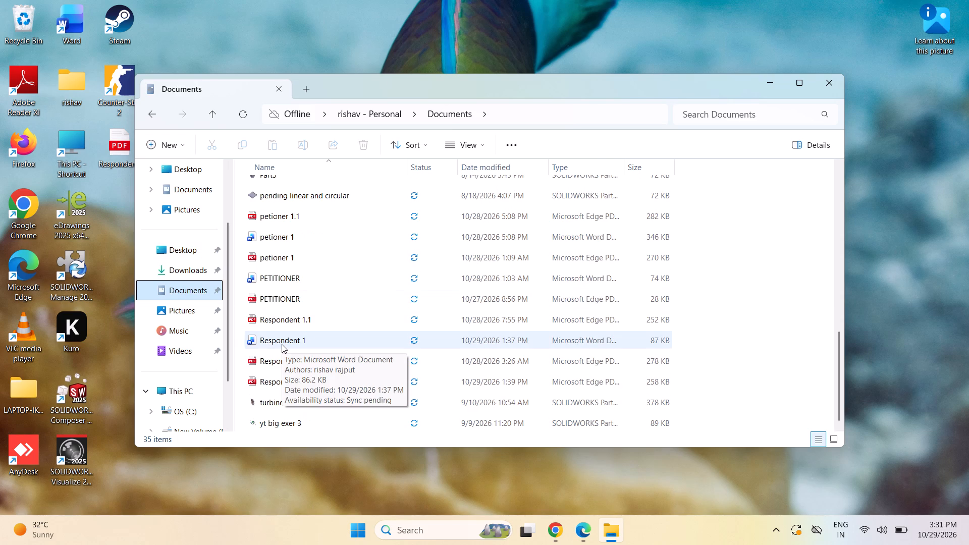
double_click(281, 336)
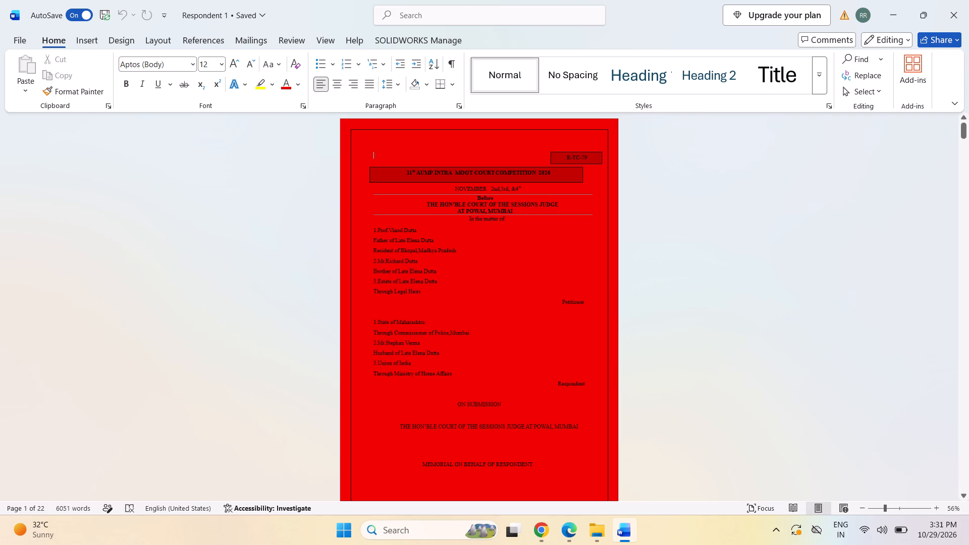
Review the memorial's opening pages, from the cover and table of contents through the abbreviations to the Index of Authorities.
scroll(462, 332, down, 2)
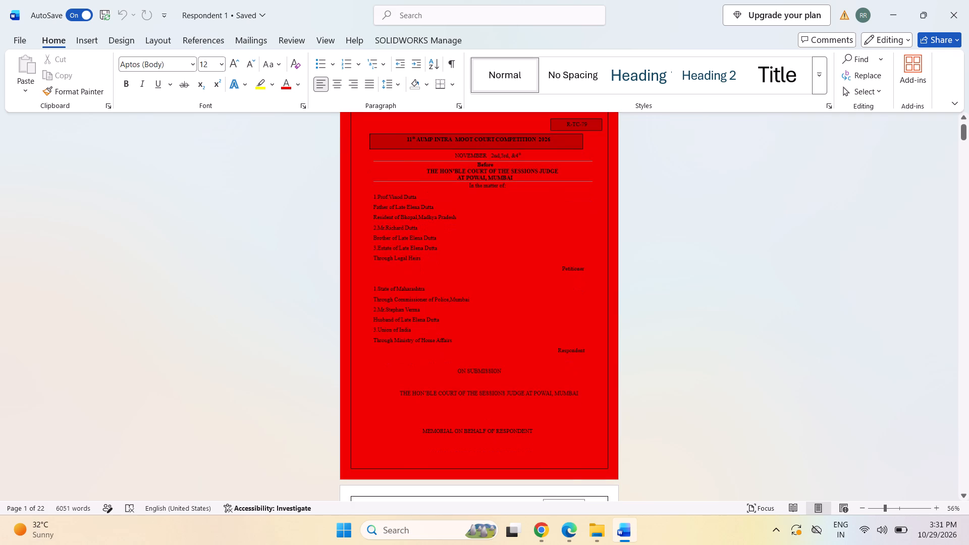
scroll(464, 334, down, 20)
scroll(464, 334, down, 20)
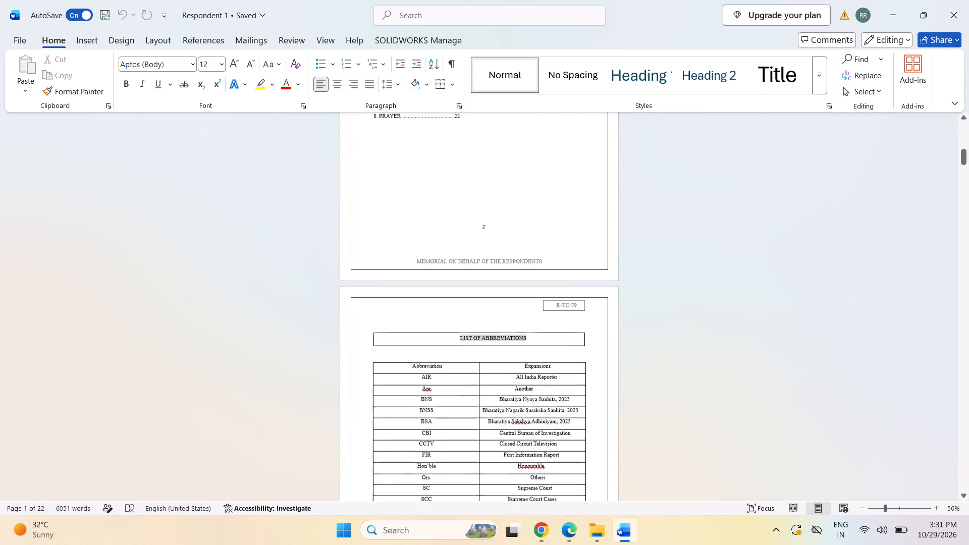
scroll(454, 336, down, 2)
right_click(454, 336)
scroll(454, 336, down, 1)
click(631, 345)
scroll(631, 347, down, 12)
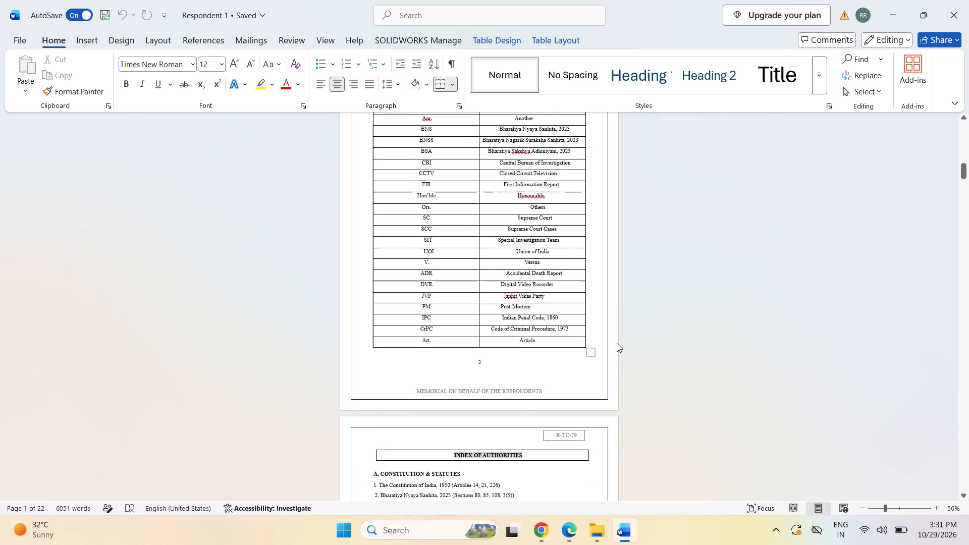
scroll(617, 343, down, 6)
scroll(554, 341, up, 19)
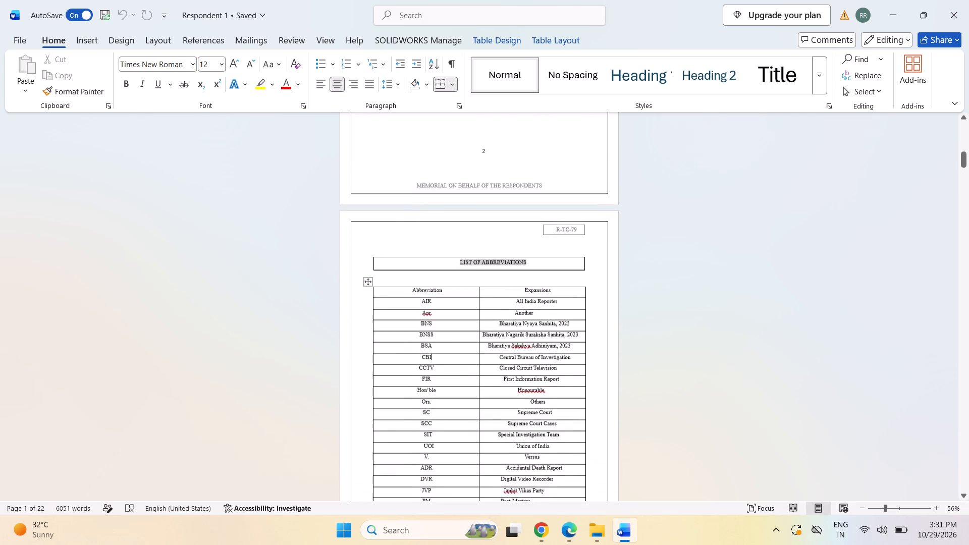
scroll(413, 319, up, 20)
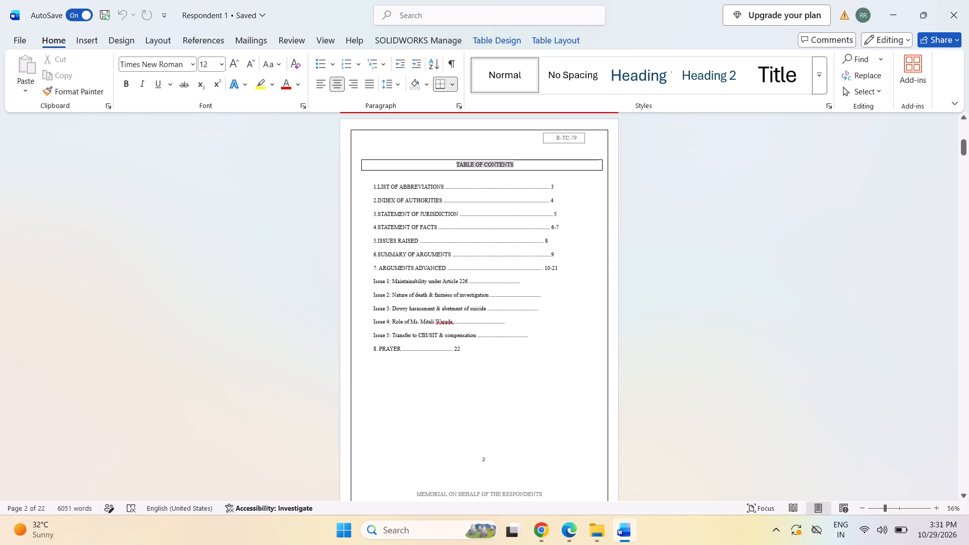
scroll(548, 350, down, 20)
scroll(548, 350, down, 5)
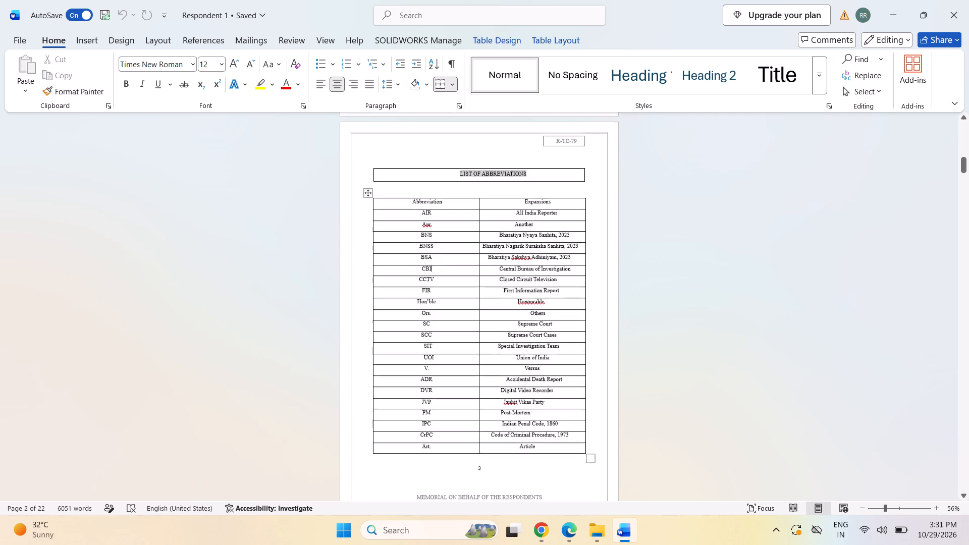
scroll(553, 353, down, 20)
scroll(553, 353, down, 4)
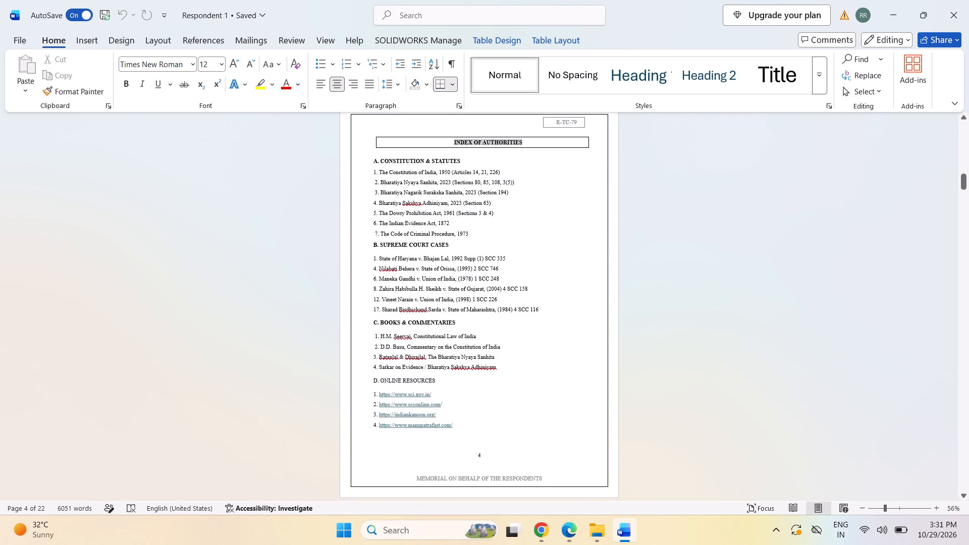
Renumber the Nilabati Behera, Maneka Gandhi and Zahira Habibulla Sheikh entries under Supreme Court Cases as 2, 3 and 4.
click(374, 269)
key(Right)
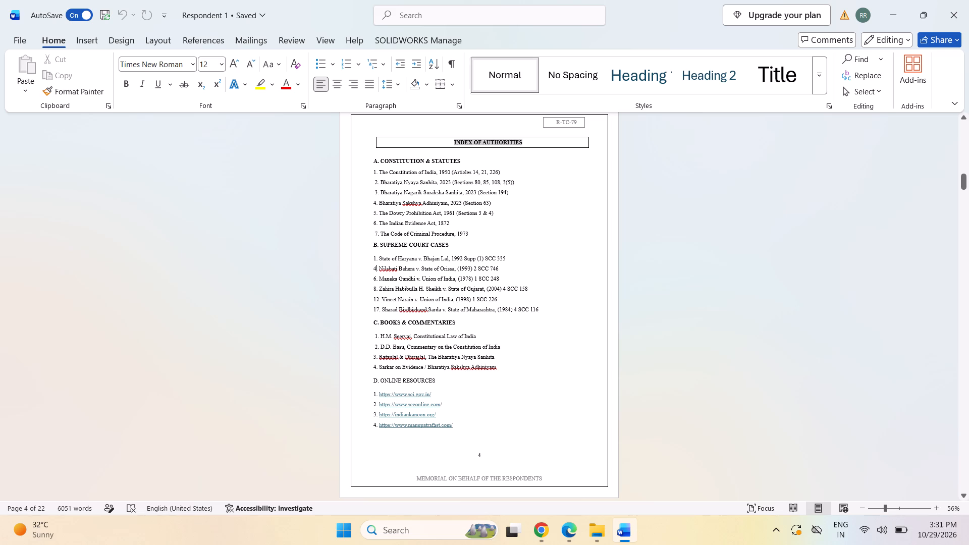
key(BackSpace)
key(2)
key(Down)
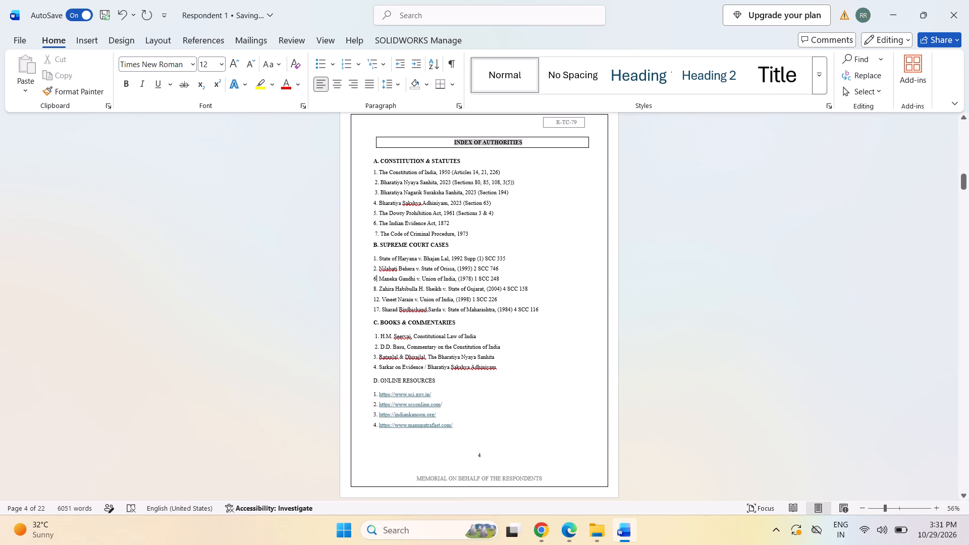
key(BackSpace)
key(3)
key(Down)
key(BackSpace)
key(4)
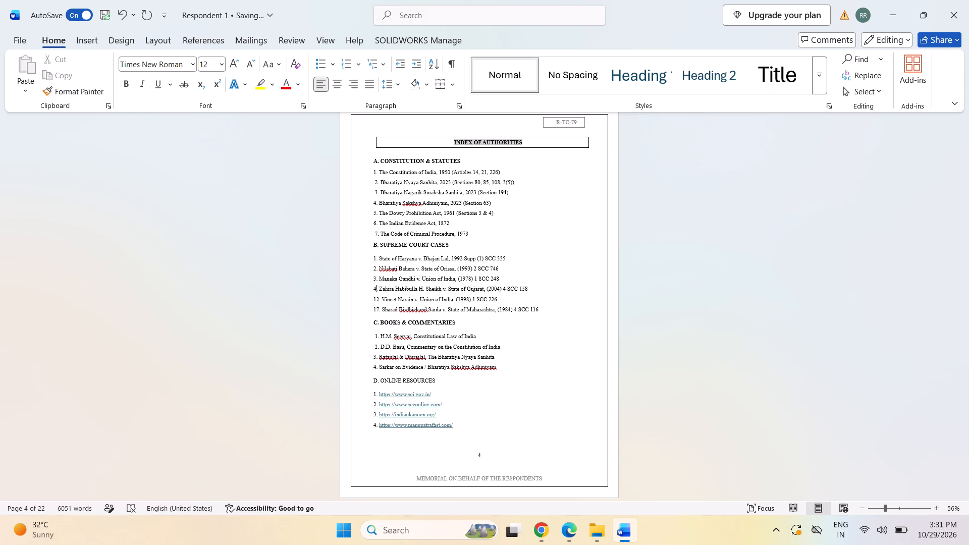
Renumber the Vineet Narain and Sharad Birdhichand Sarda entries under Supreme Court Cases as 5 and 6.
key(Down)
key(BackSpace)
key(5)
key(Right)
key(BackSpace)
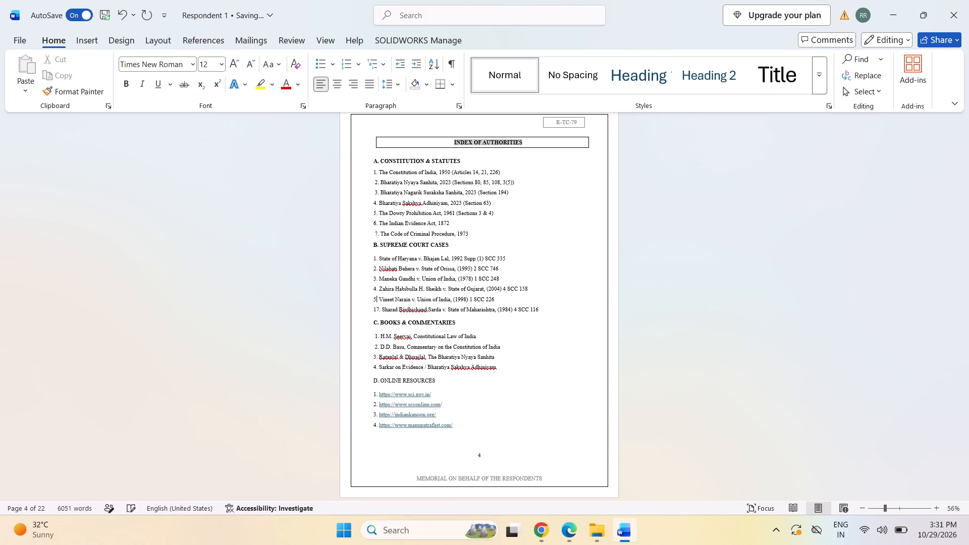
key(Down)
key(Right)
key(BackSpace)
key(BackSpace)
key(6)
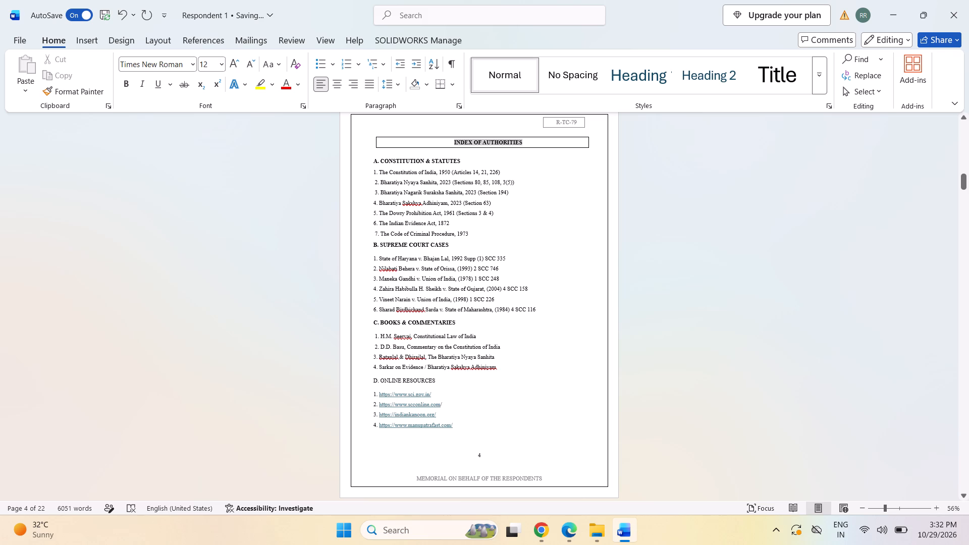
Look back over the Index of Authorities, List of Abbreviations, Table of Contents and cover page.
scroll(307, 272, down, 3)
scroll(292, 271, up, 2)
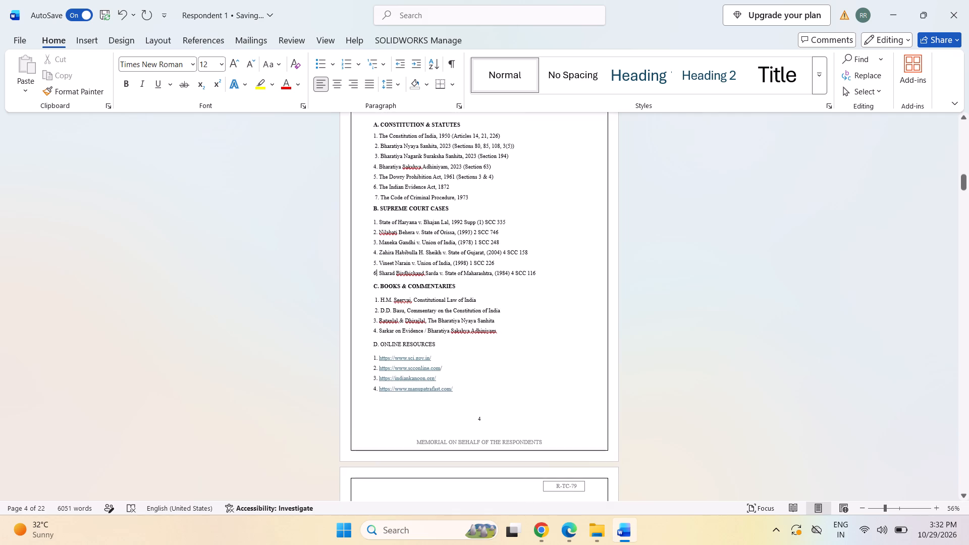
scroll(291, 268, up, 19)
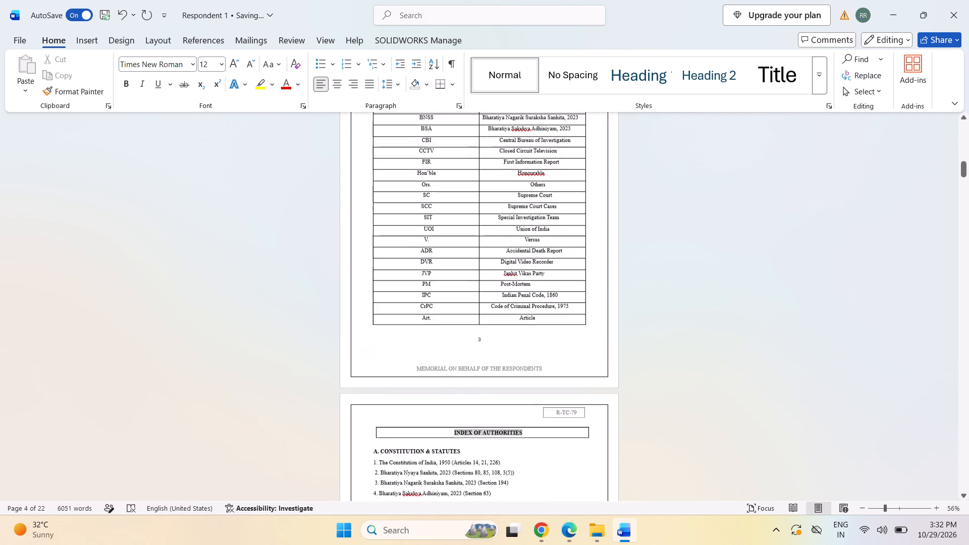
scroll(290, 267, up, 12)
scroll(290, 267, down, 1)
scroll(290, 267, up, 2)
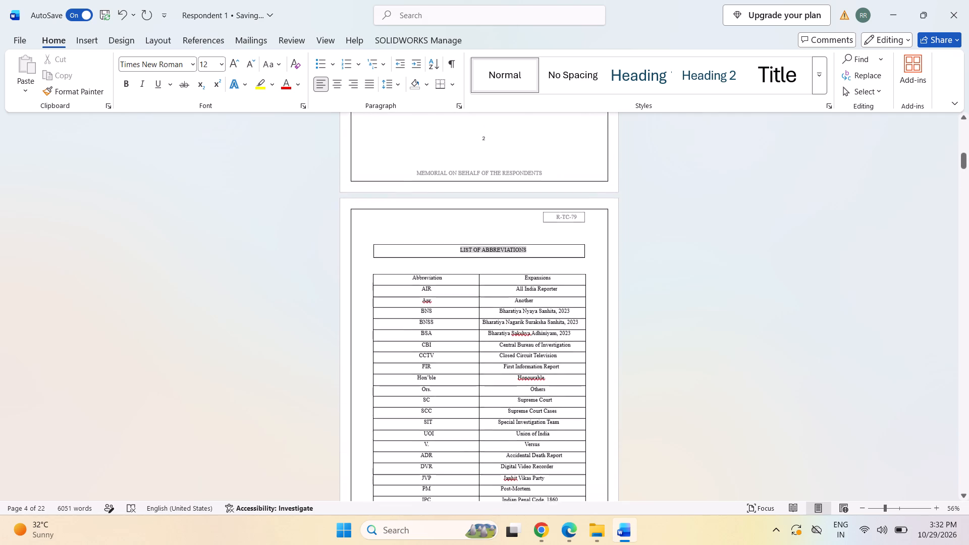
scroll(290, 267, up, 13)
scroll(18, 467, up, 2)
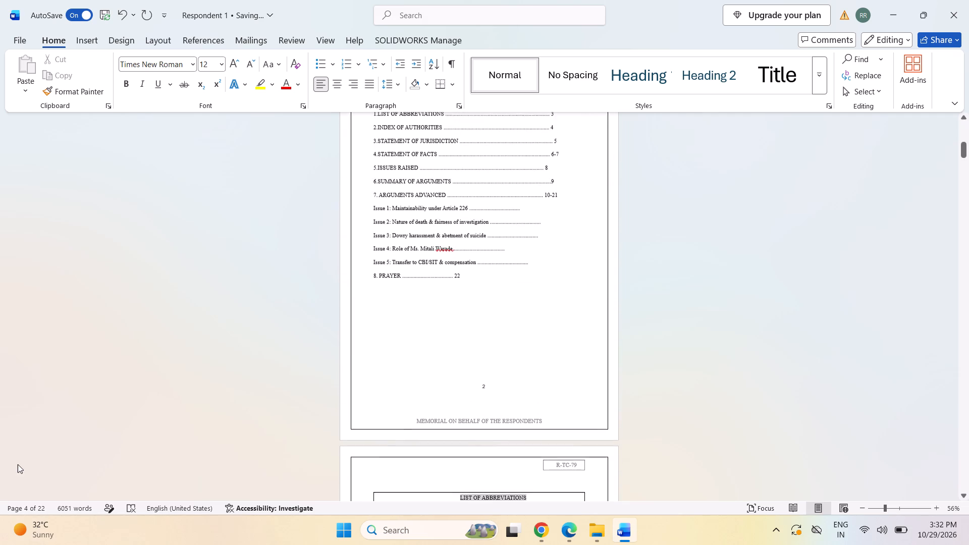
scroll(18, 464, up, 9)
scroll(17, 455, up, 13)
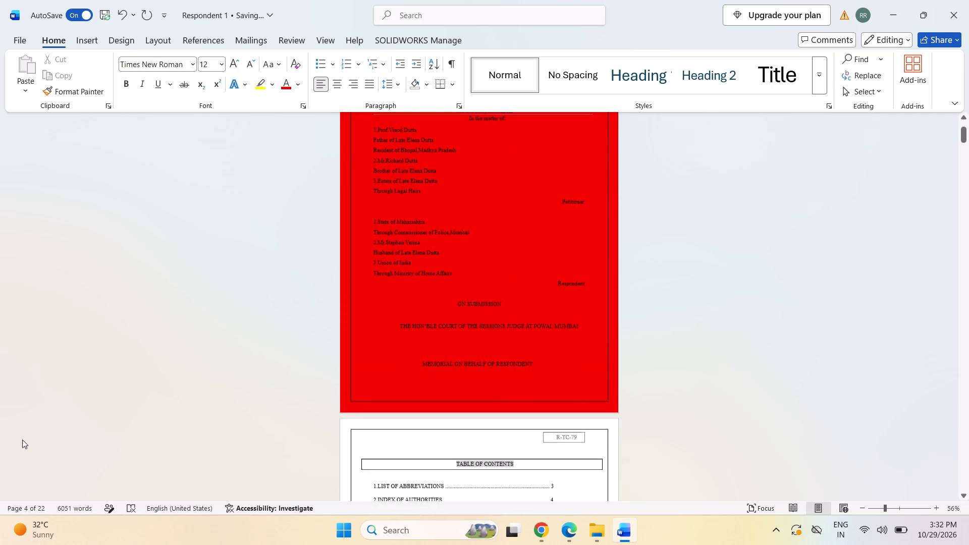
scroll(22, 440, up, 6)
scroll(22, 440, down, 9)
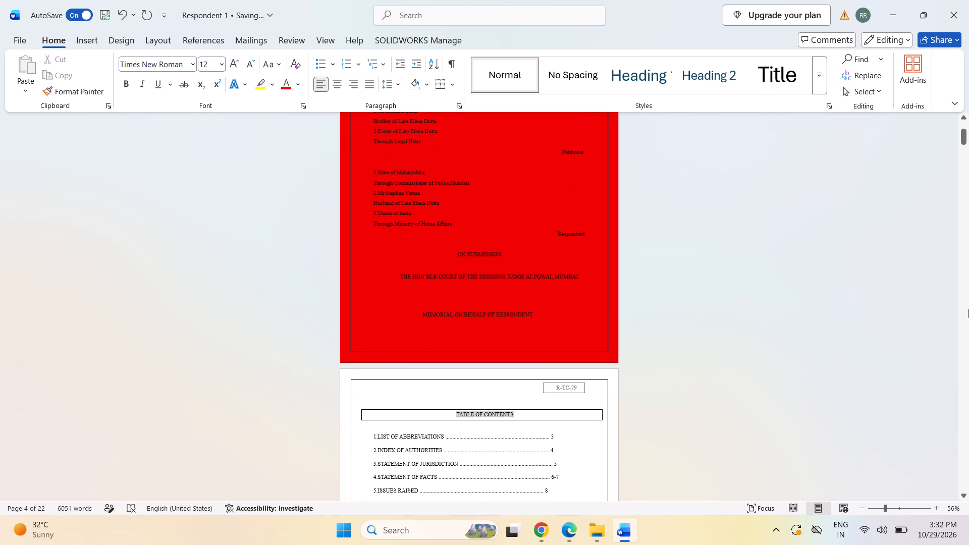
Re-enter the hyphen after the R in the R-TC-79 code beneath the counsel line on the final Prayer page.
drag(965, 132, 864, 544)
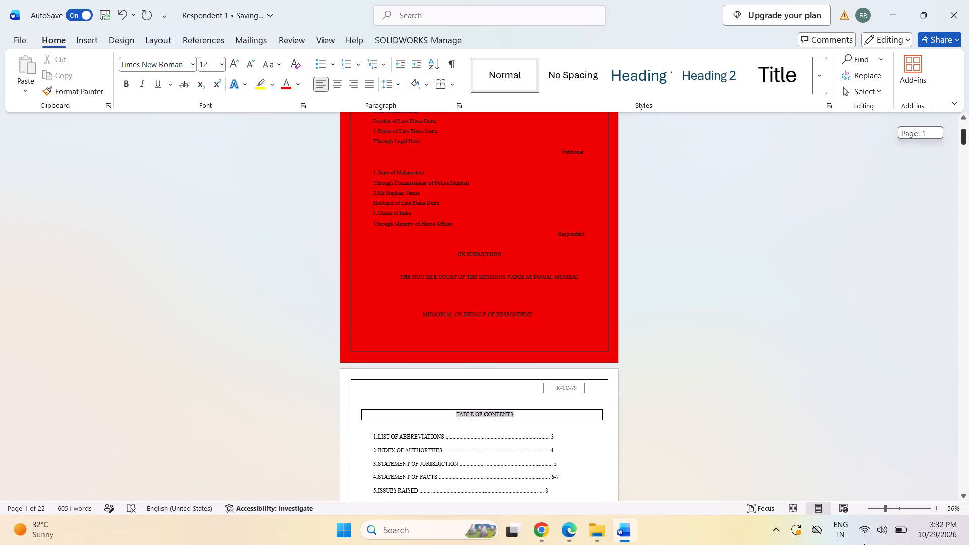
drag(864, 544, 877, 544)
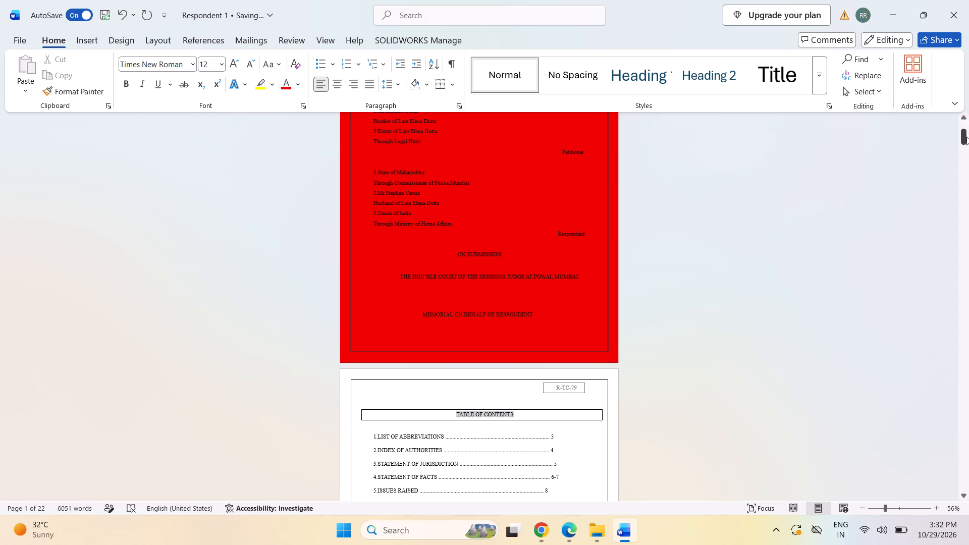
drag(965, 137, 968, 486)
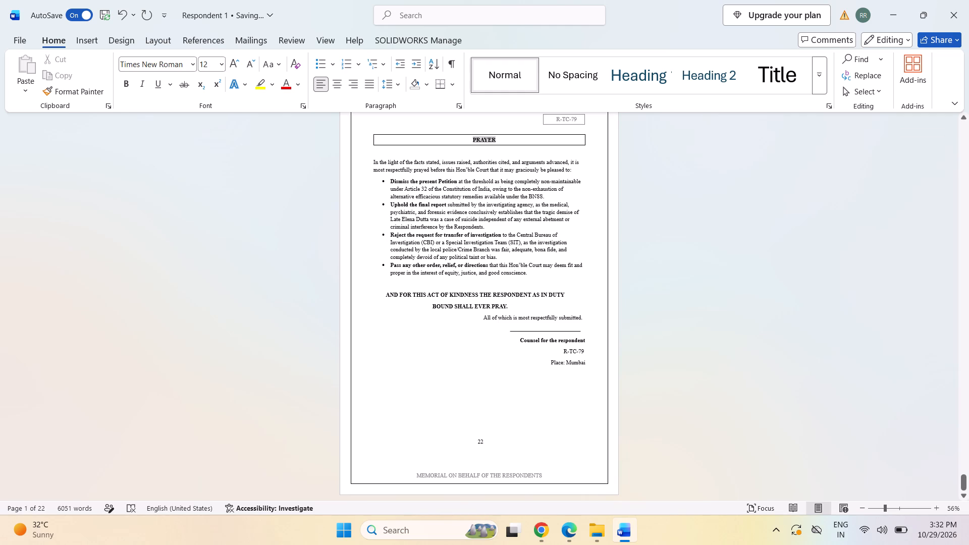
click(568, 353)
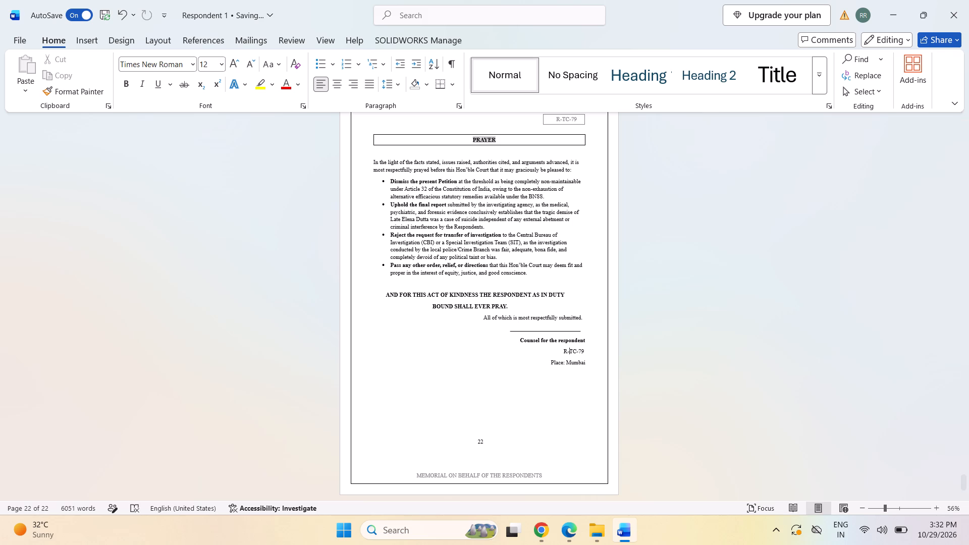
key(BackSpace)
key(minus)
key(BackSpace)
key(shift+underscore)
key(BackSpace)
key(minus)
Place the text cursor in the word "respondent" of the "Counsel for the respondent" line on the Prayer page.
scroll(617, 305, up, 3)
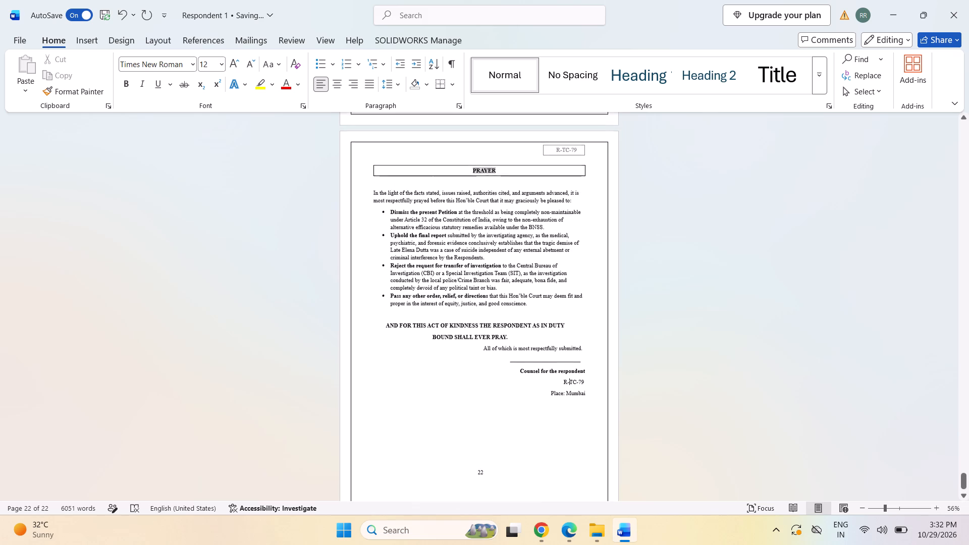
scroll(617, 305, up, 4)
scroll(616, 305, down, 3)
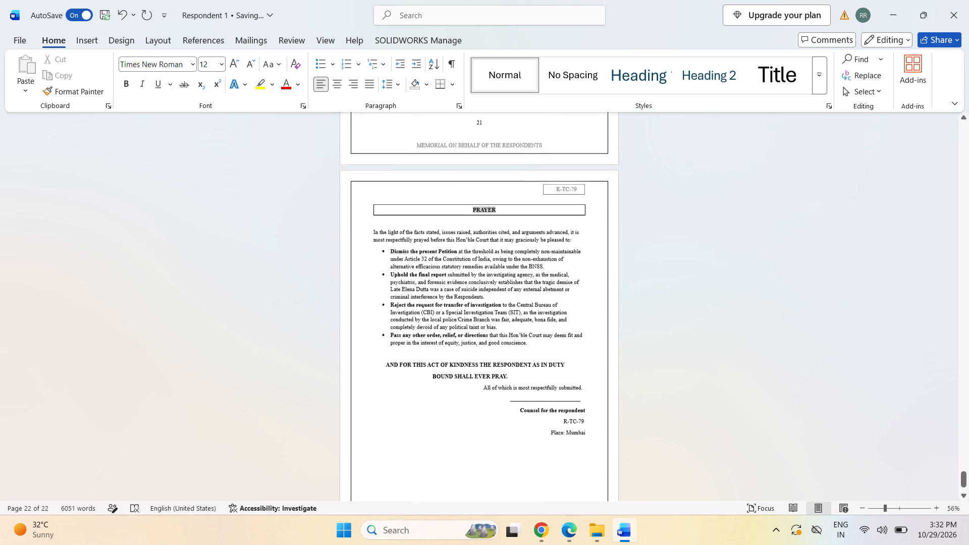
click(559, 407)
click(628, 367)
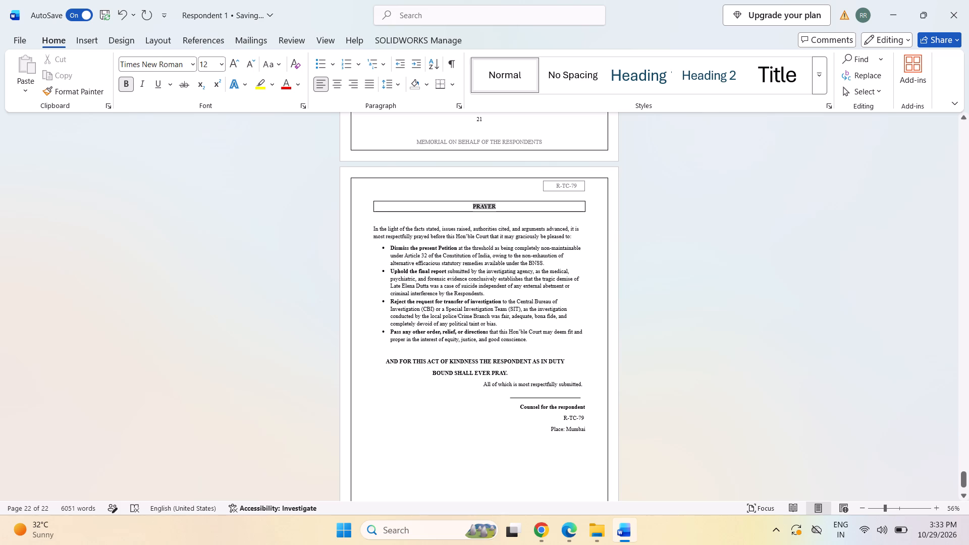
click(560, 409)
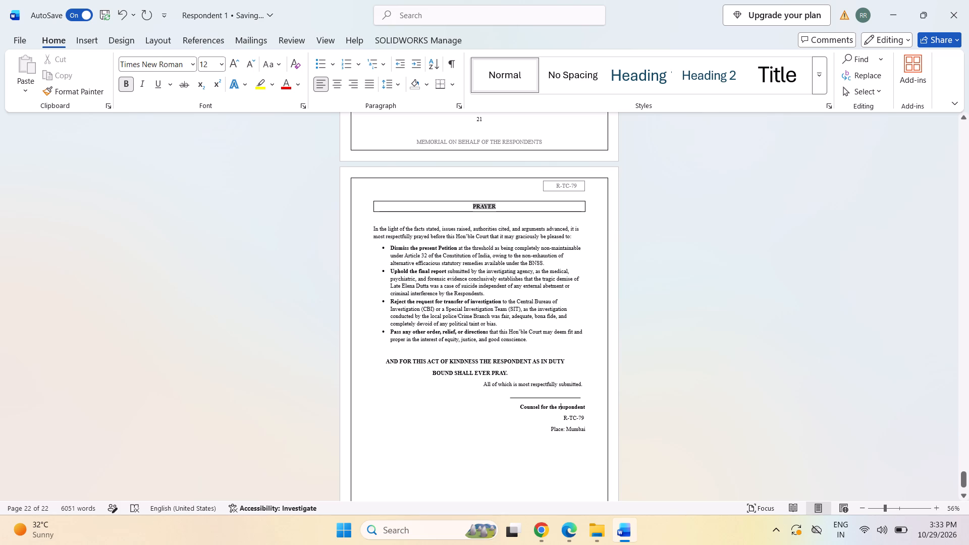
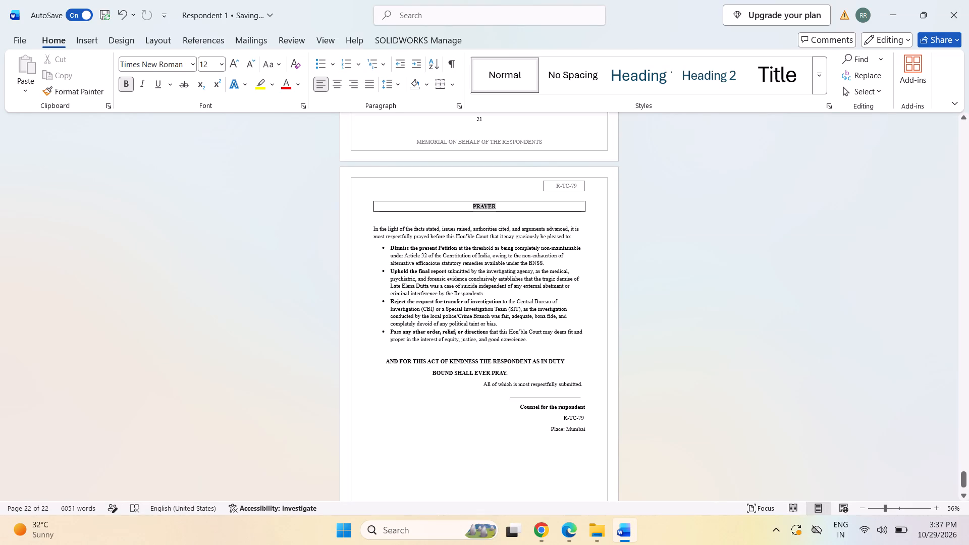
Look over the final Prayer page and the submissions on the pages before it.
scroll(136, 415, down, 10)
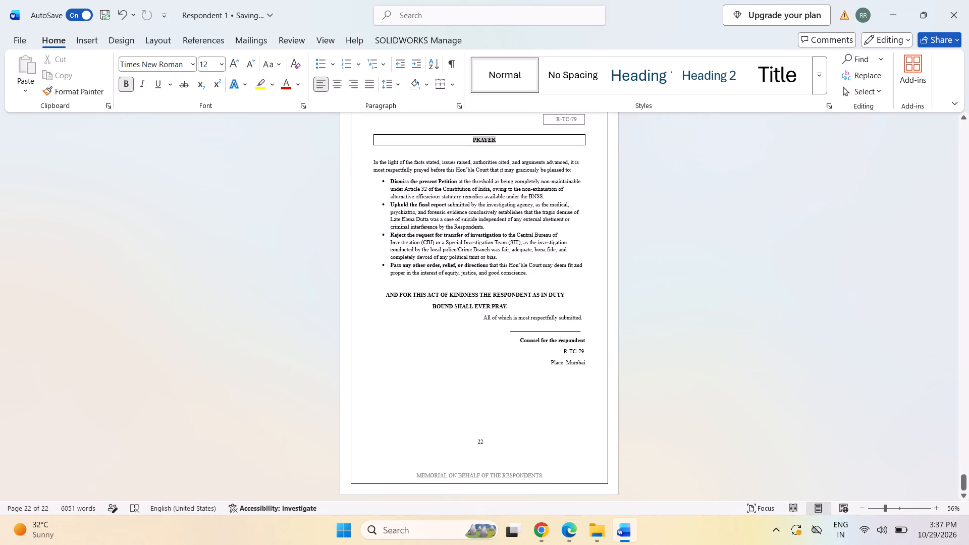
scroll(329, 362, up, 11)
scroll(335, 340, down, 16)
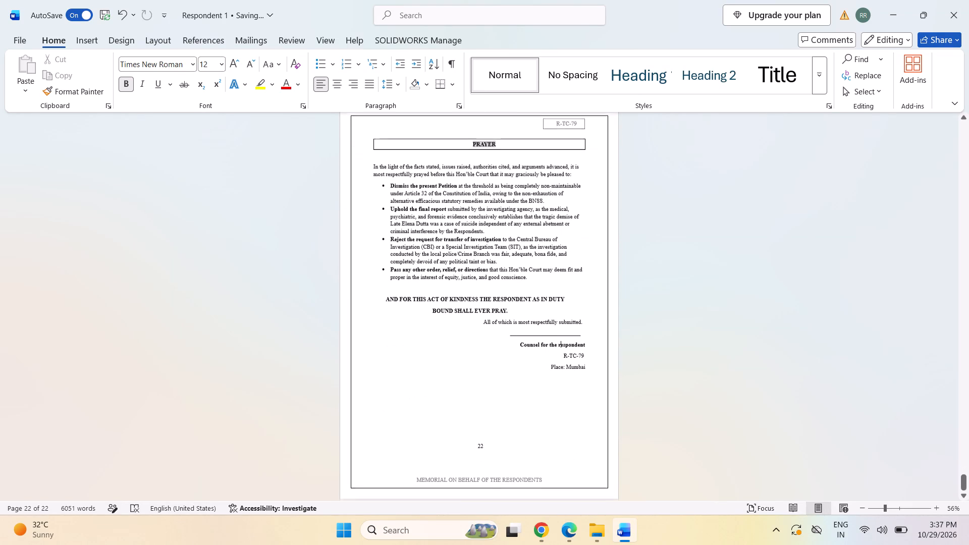
scroll(455, 308, up, 20)
scroll(455, 308, up, 4)
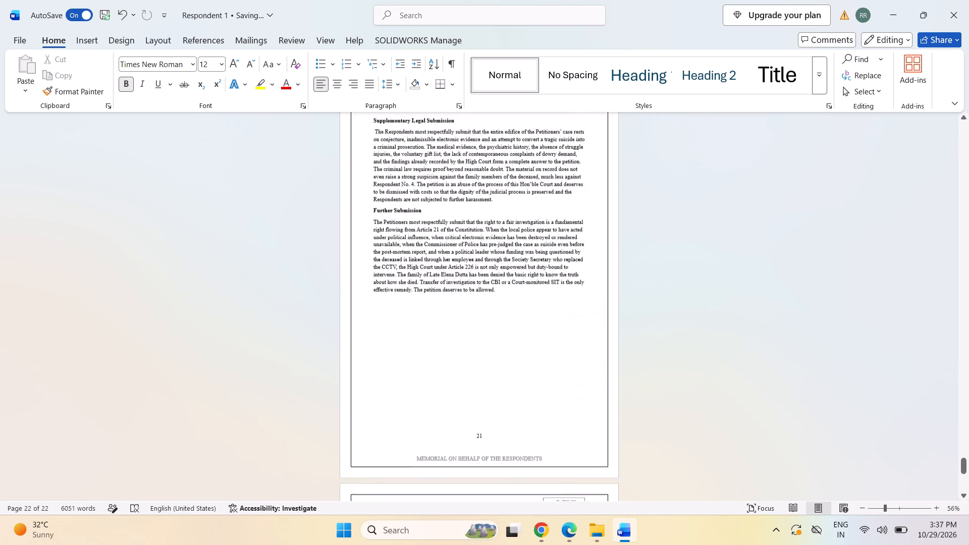
scroll(448, 304, up, 16)
Export the memorial as a PDF named Respondent 2.1 in the Documents folder, dismissing the account sign-in windows.
click(18, 33)
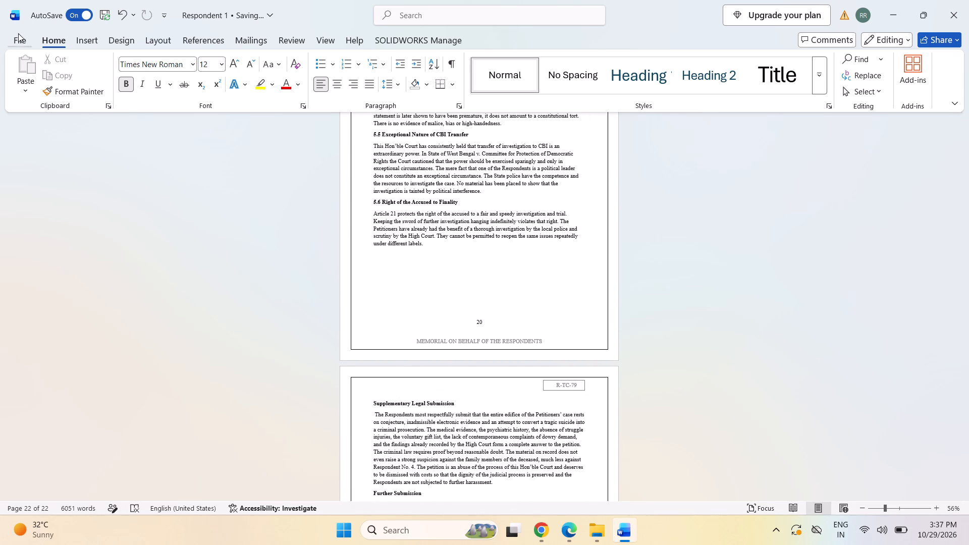
click(45, 251)
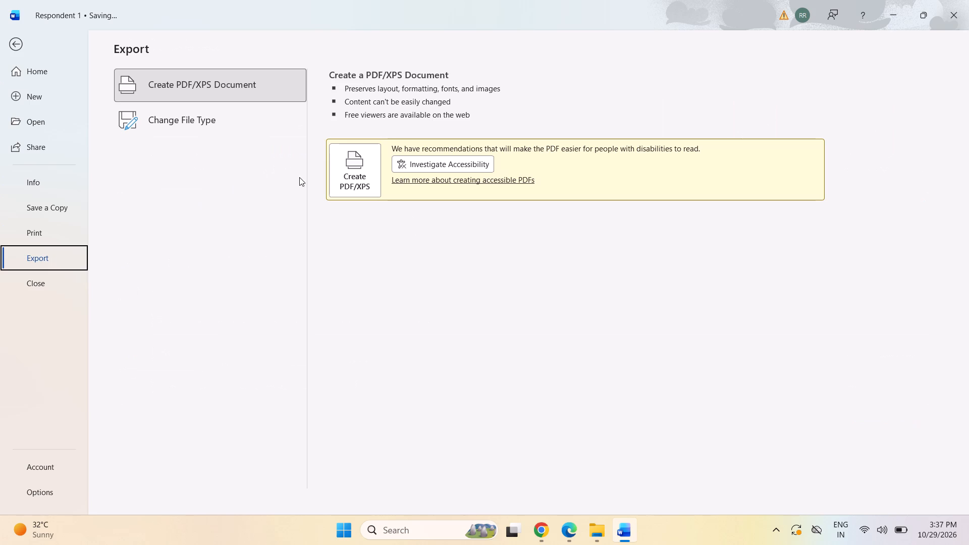
click(352, 177)
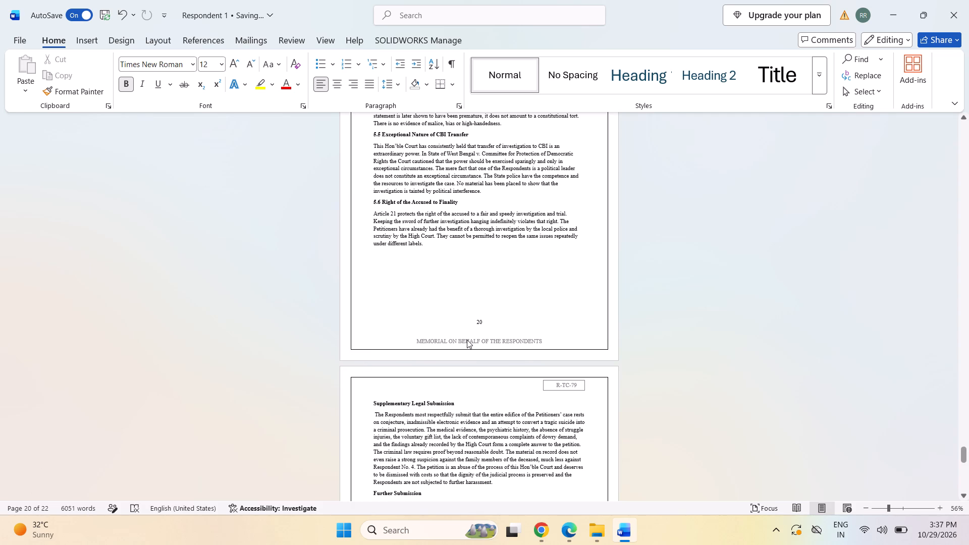
click(616, 90)
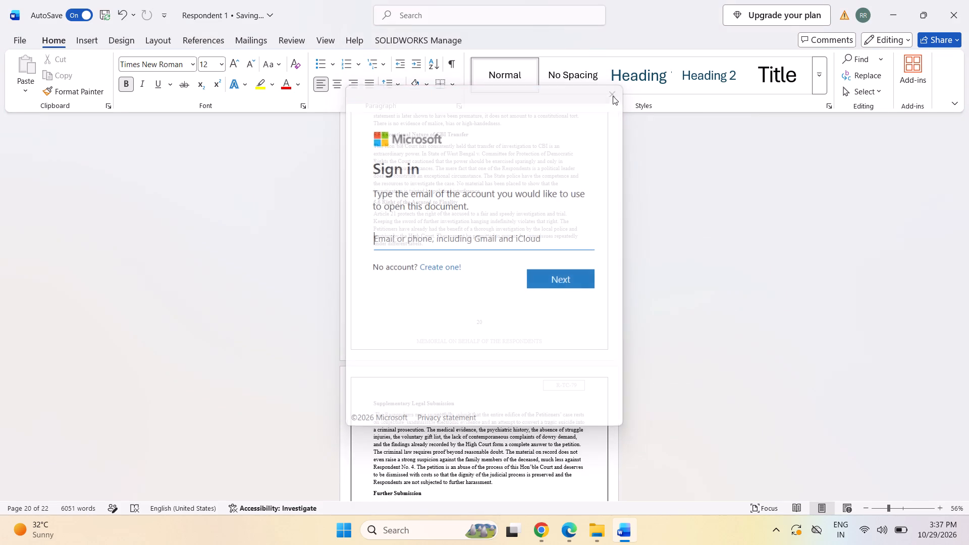
click(613, 96)
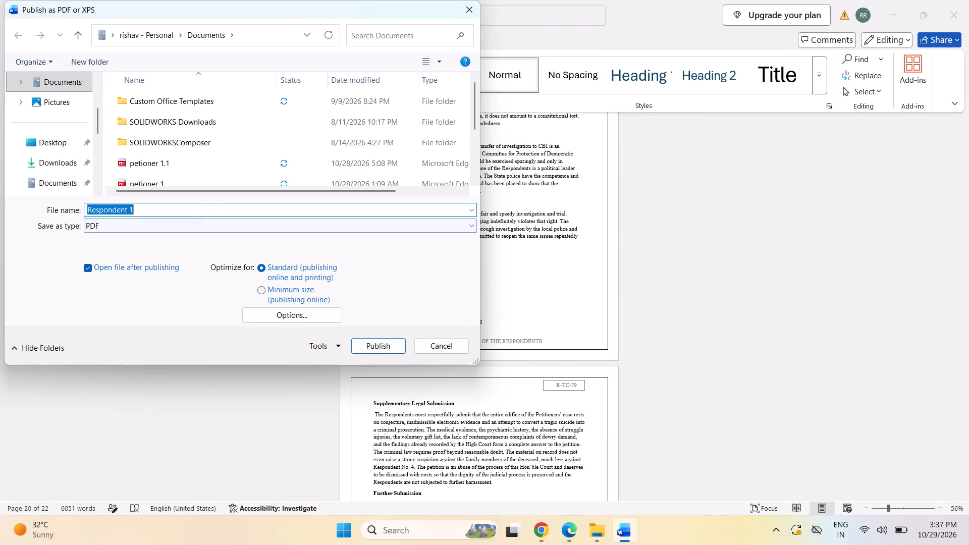
click(213, 204)
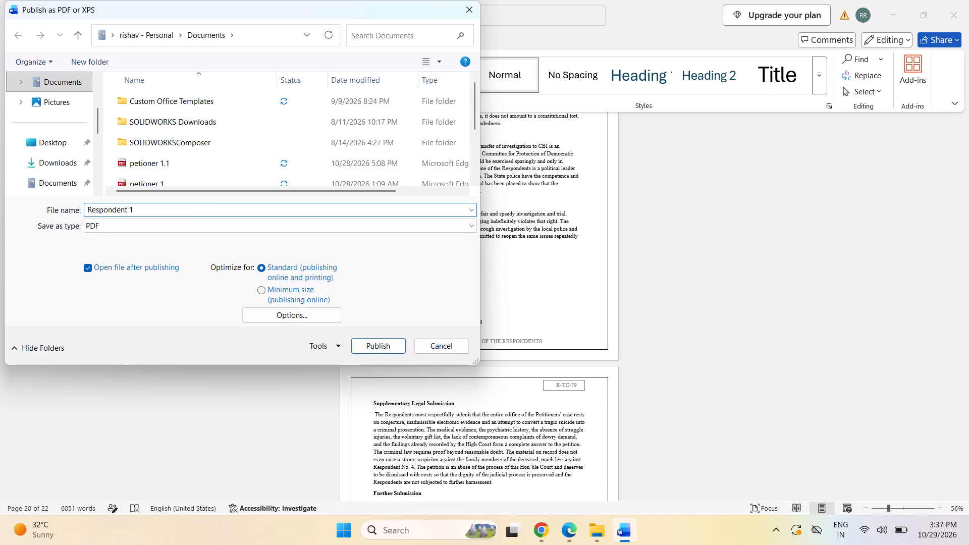
key(BackSpace)
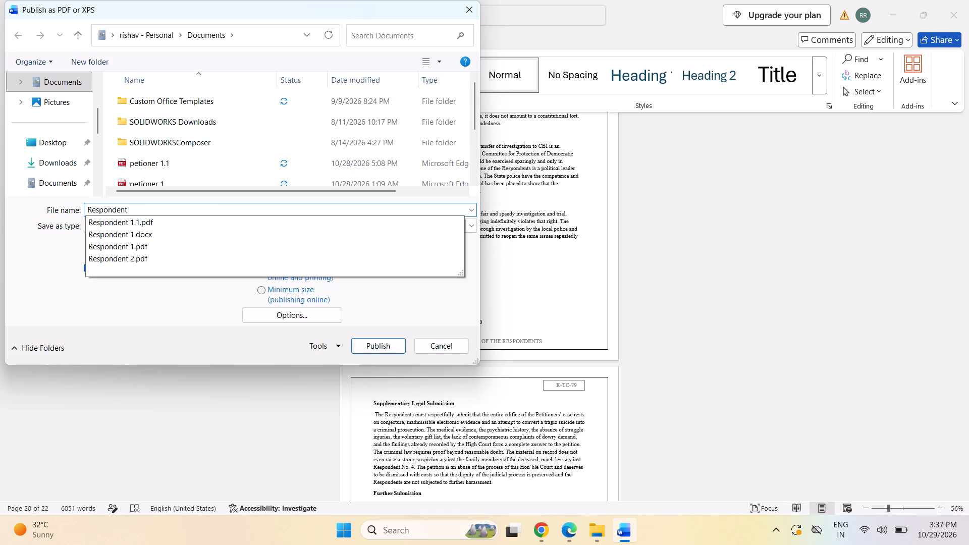
text(2.)
key(1)
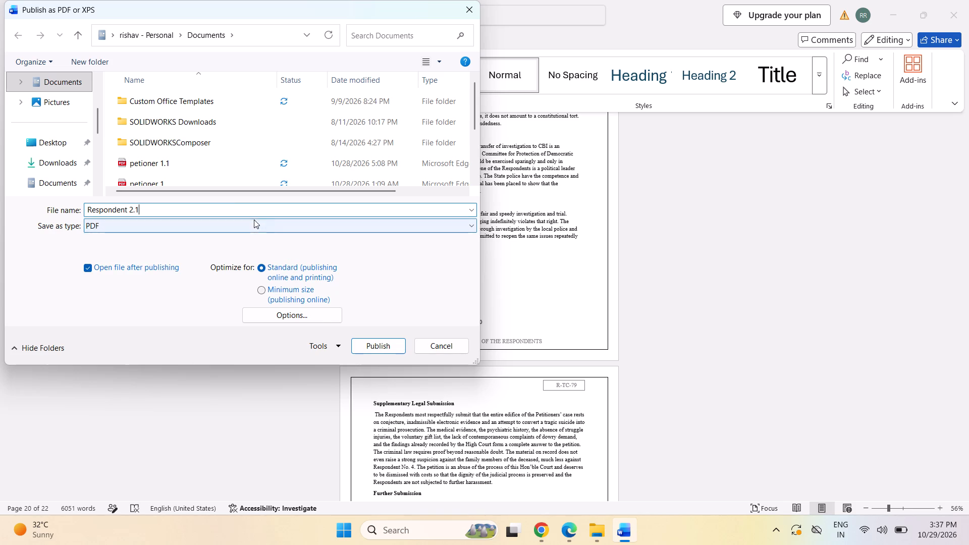
click(384, 342)
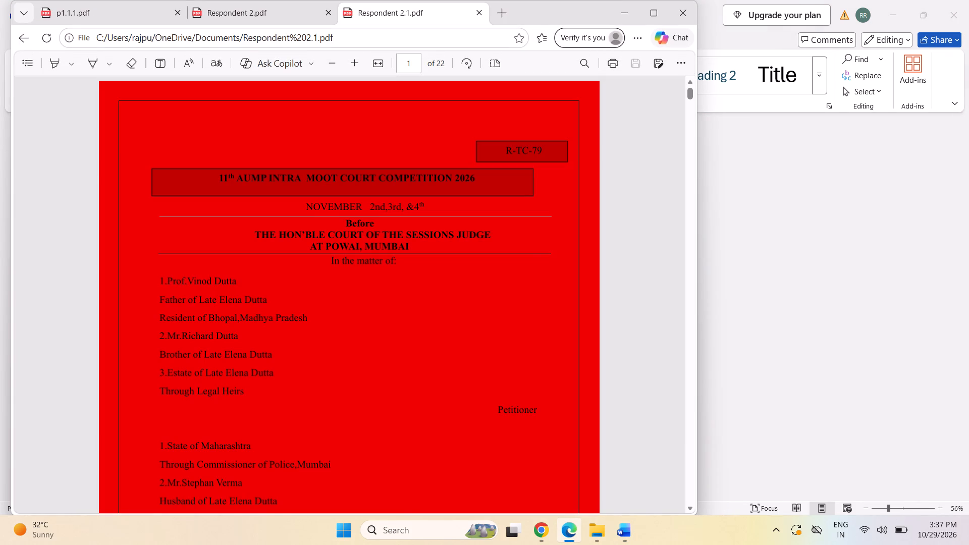
Check the cover page and the start of the Table of Contents in the exported Respondent 2.1 PDF, then return to Word.
scroll(530, 241, down, 7)
scroll(530, 241, up, 2)
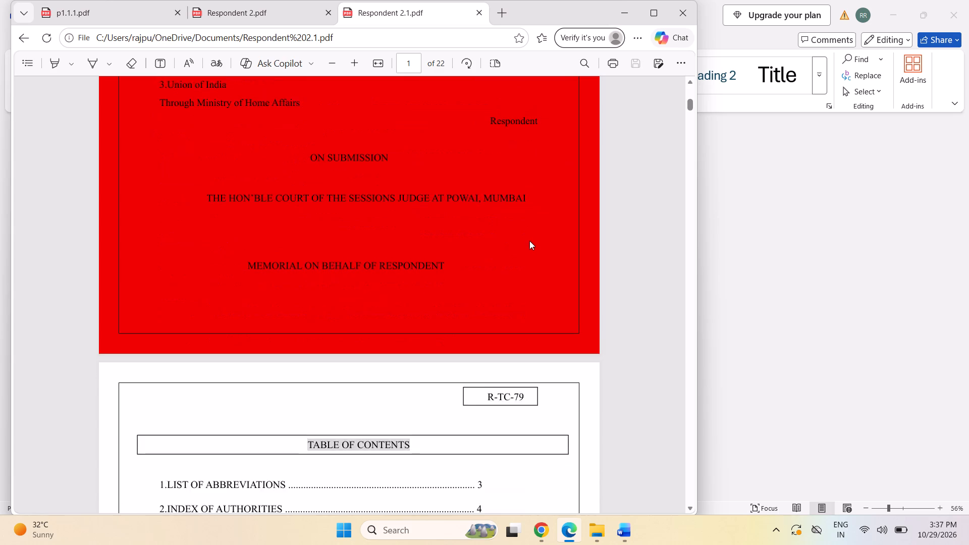
scroll(529, 241, up, 7)
scroll(529, 241, down, 6)
scroll(529, 241, up, 2)
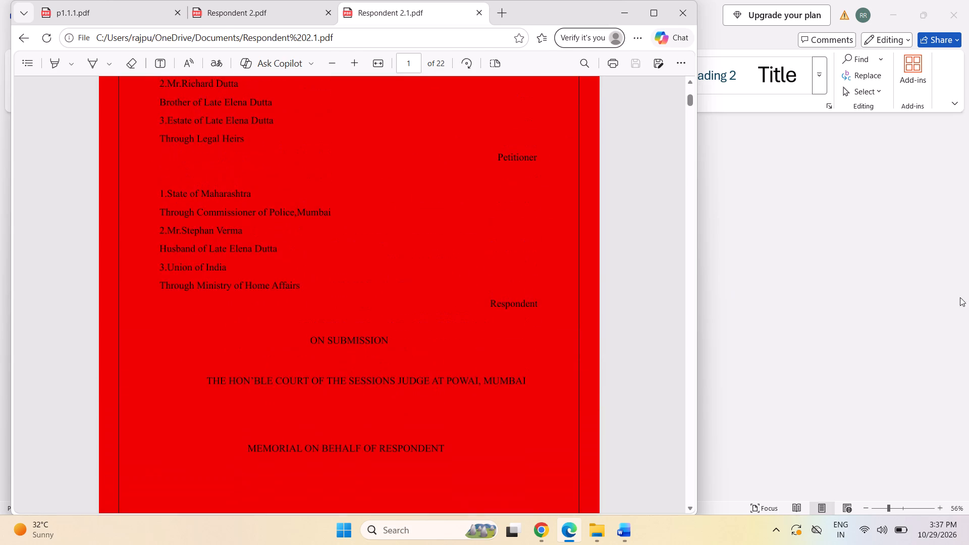
click(967, 296)
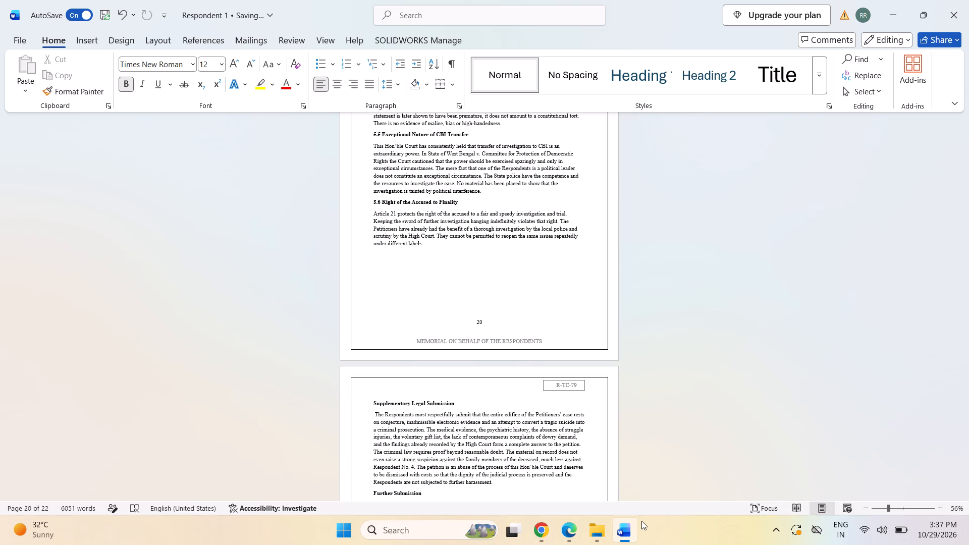
Switch to File Explorer and locate the Respondent files in the Documents folder.
click(604, 529)
scroll(458, 363, down, 7)
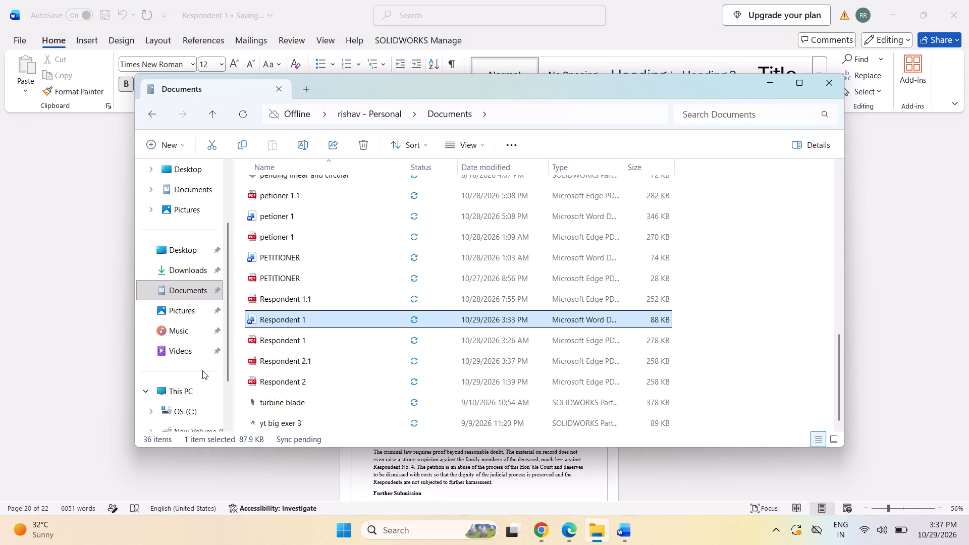
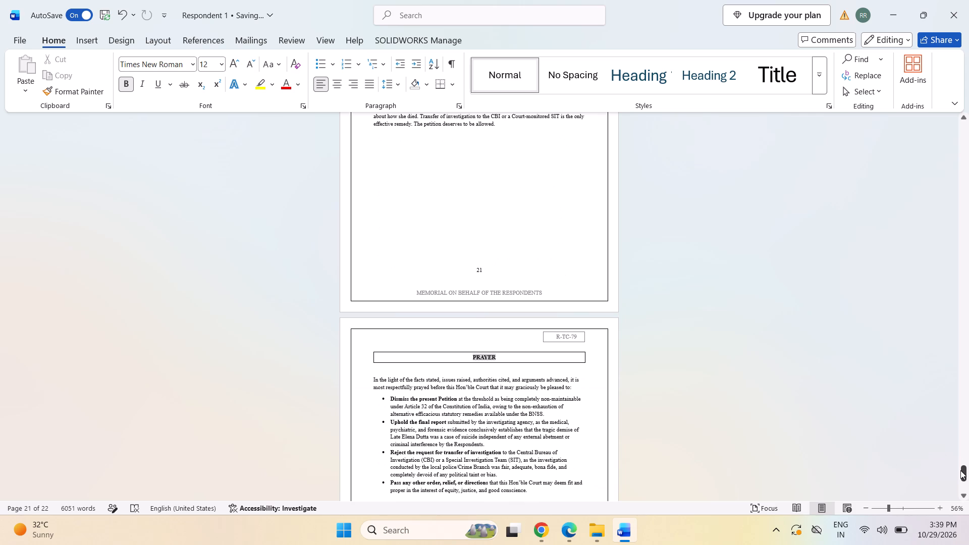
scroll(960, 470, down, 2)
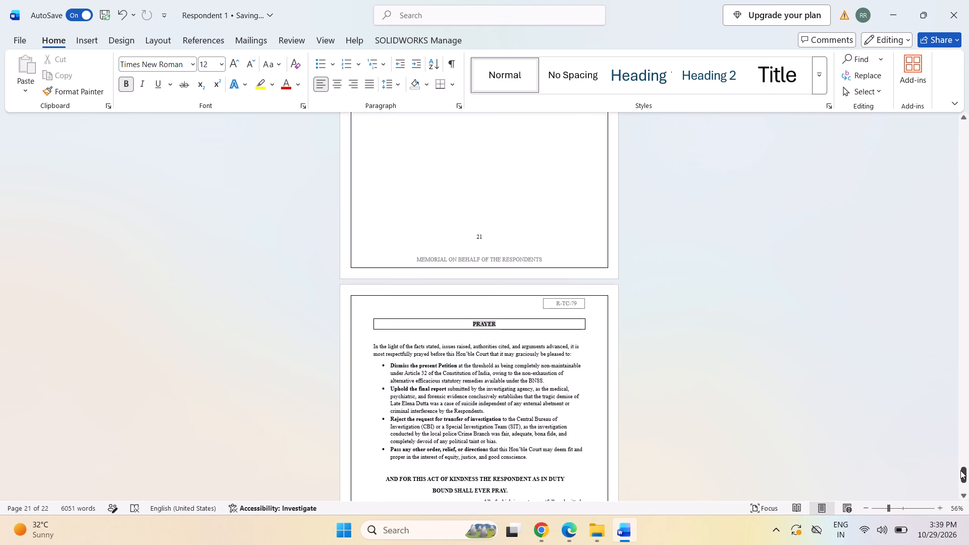
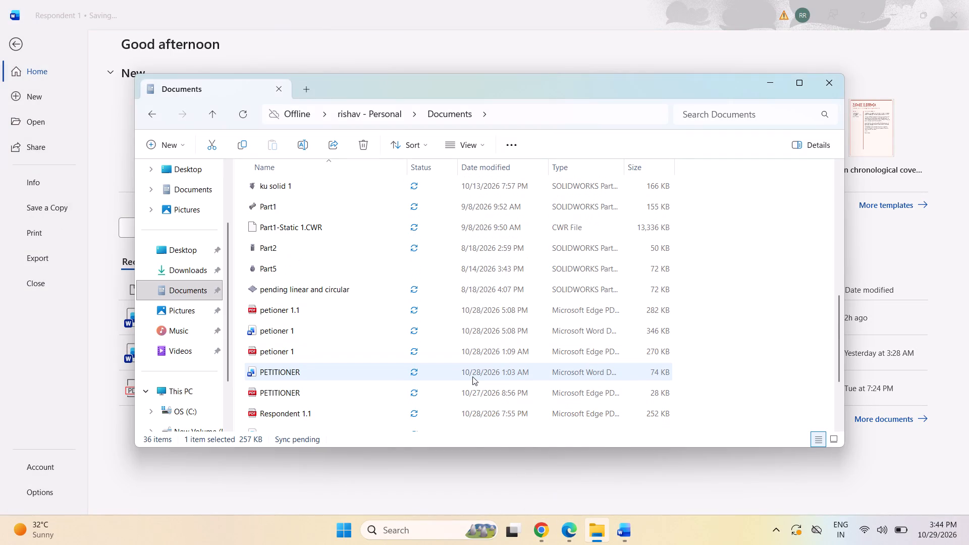
Look through the Documents folder's file list for the exported Respondent 2.1 PDF and the related memorial files.
scroll(472, 376, down, 1)
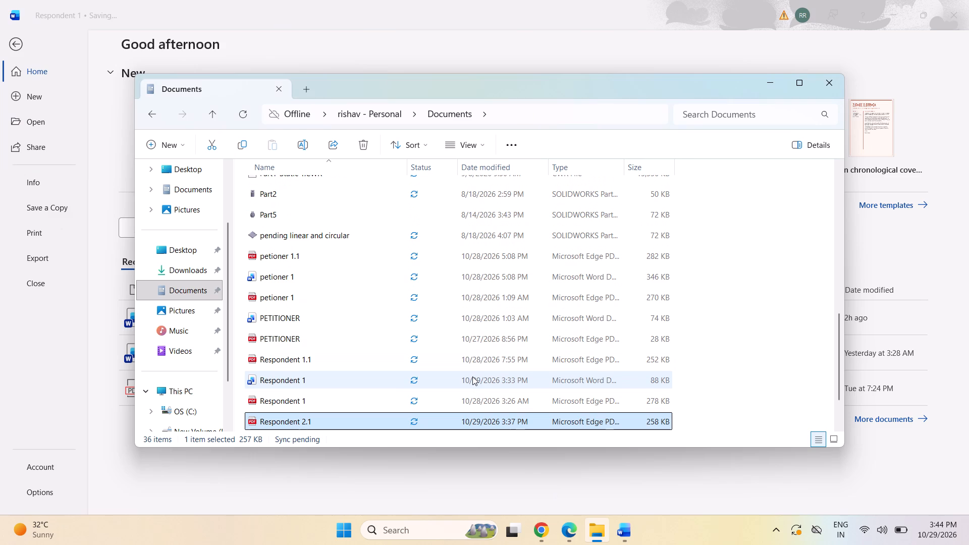
scroll(472, 376, down, 3)
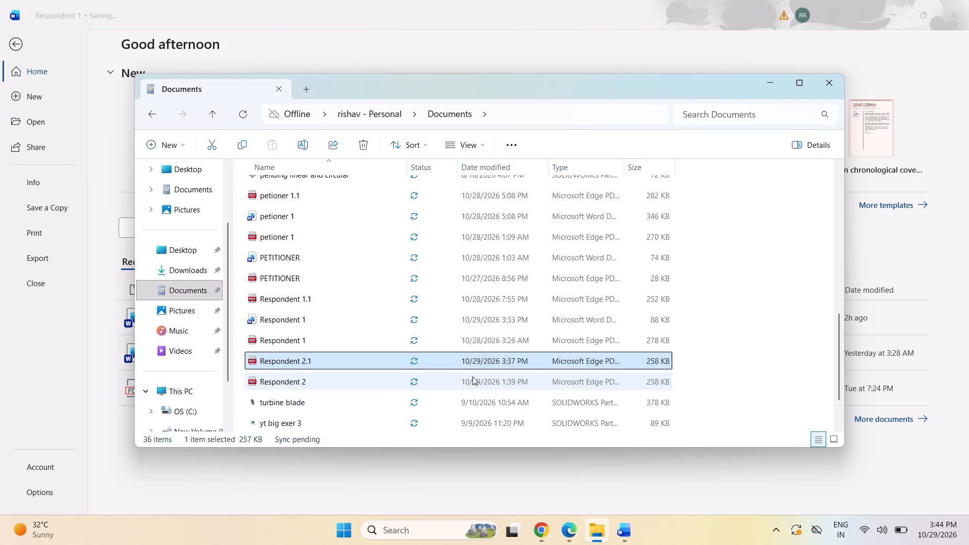
scroll(472, 376, down, 3)
scroll(472, 376, up, 4)
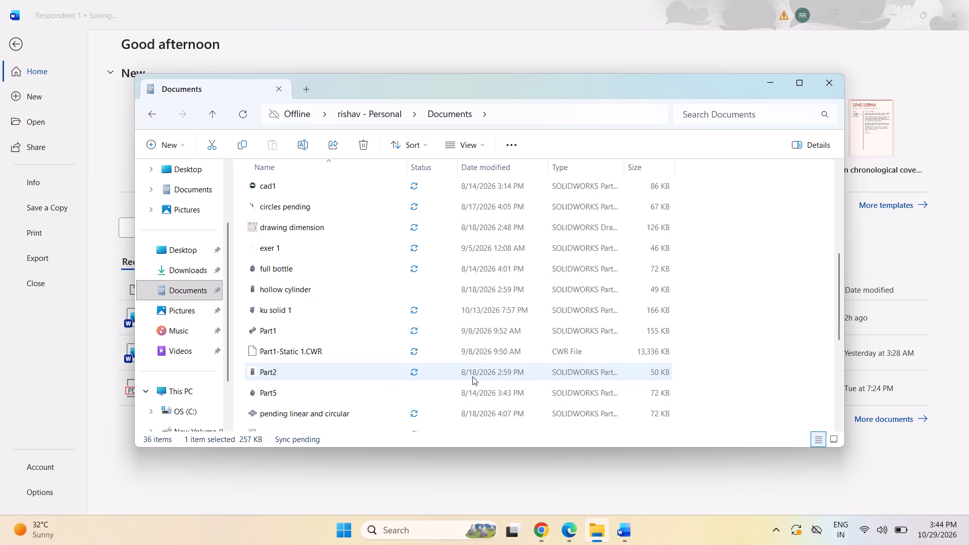
scroll(472, 376, up, 4)
scroll(172, 213, up, 4)
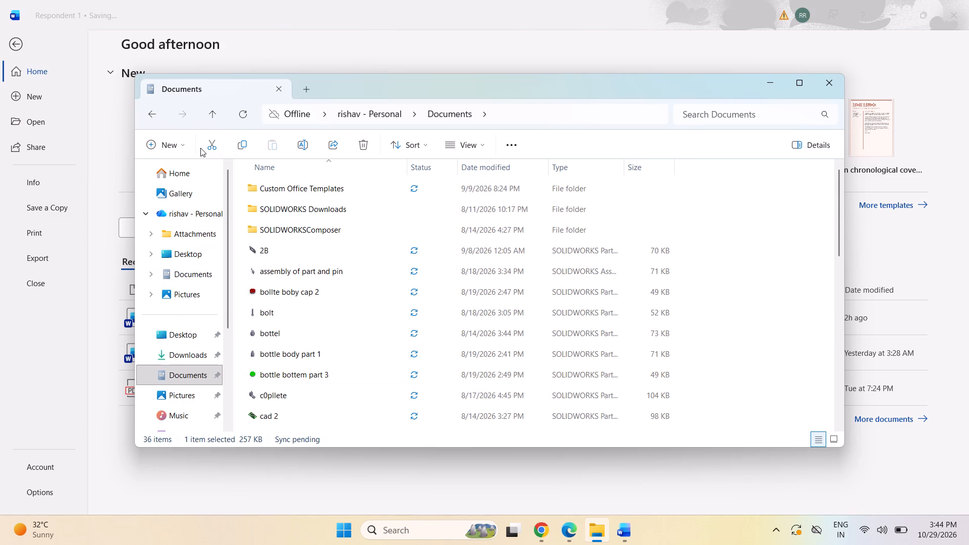
Examine the recent files on File Explorer's Home page, and recheck the Respondent files in the OneDrive Documents folder.
click(195, 176)
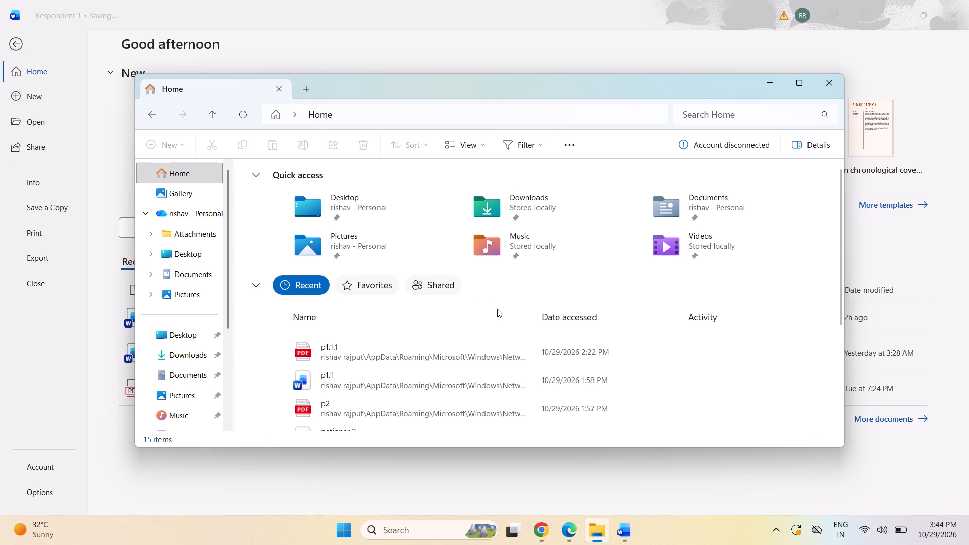
scroll(497, 312, down, 2)
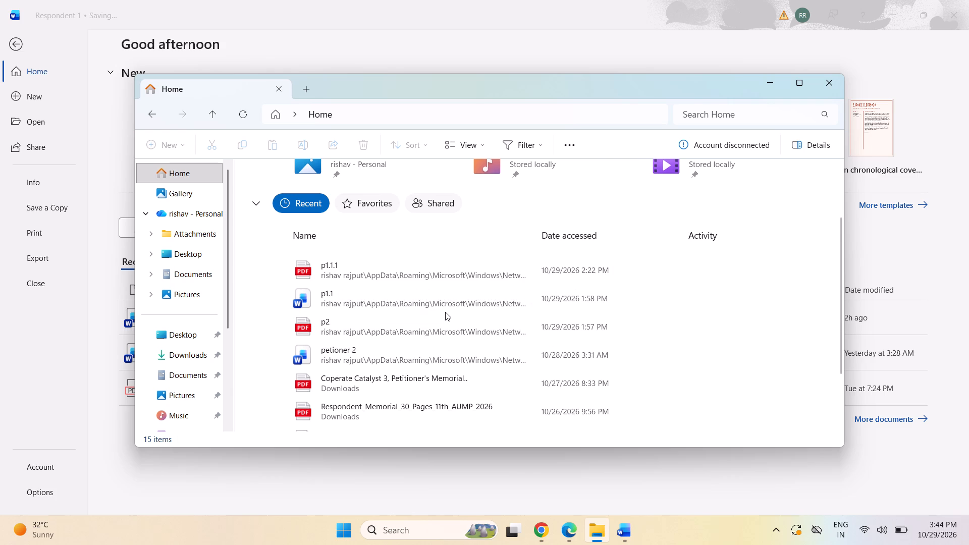
scroll(445, 312, up, 1)
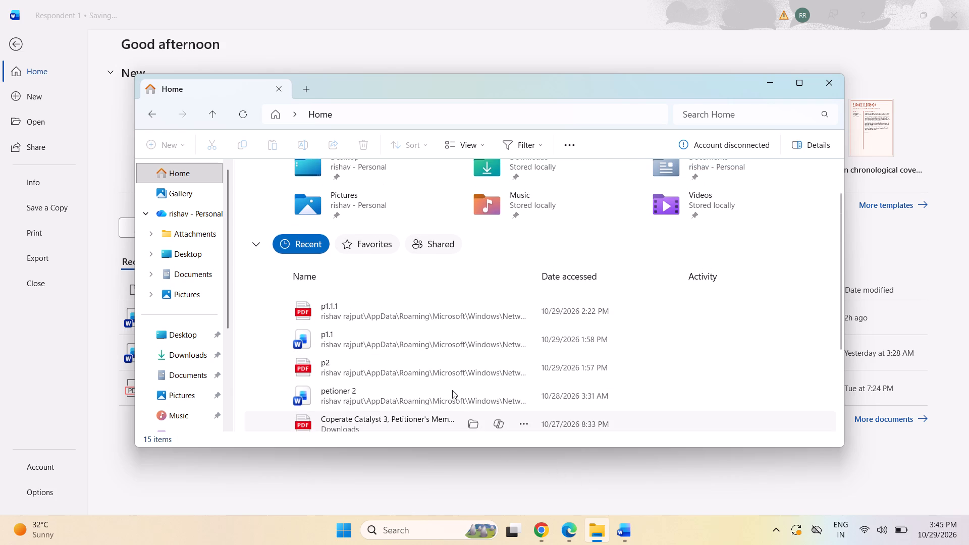
scroll(452, 393, down, 2)
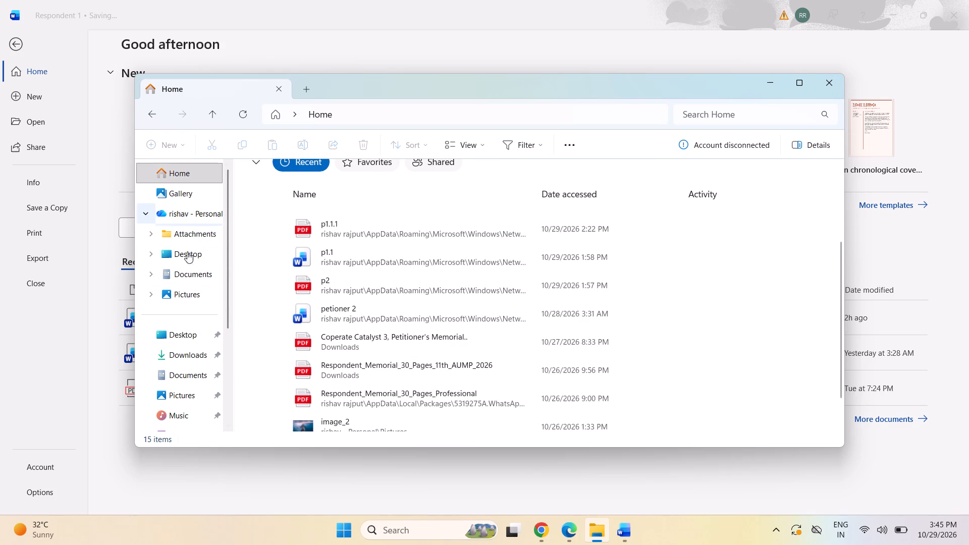
click(195, 277)
scroll(548, 367, up, 2)
scroll(549, 364, down, 5)
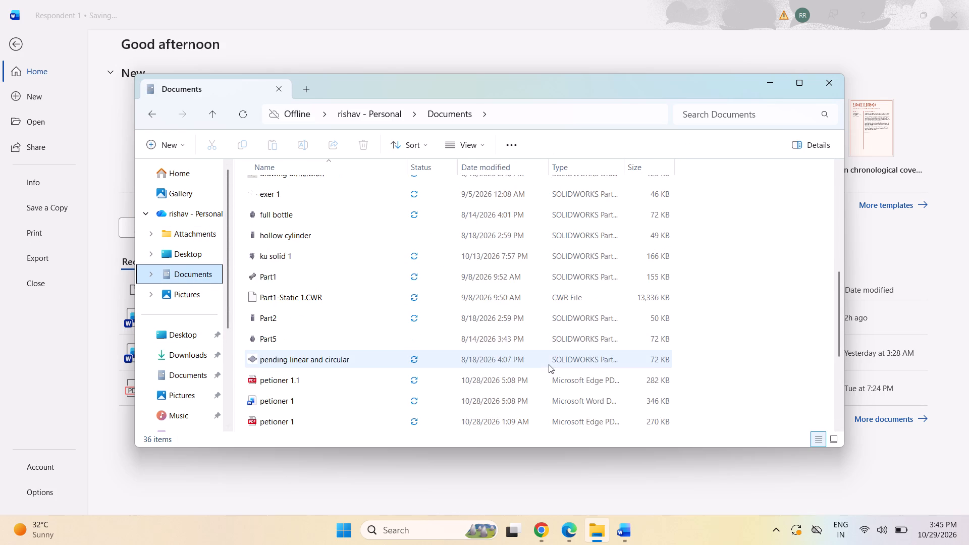
scroll(549, 364, down, 3)
scroll(549, 364, up, 1)
scroll(549, 364, down, 1)
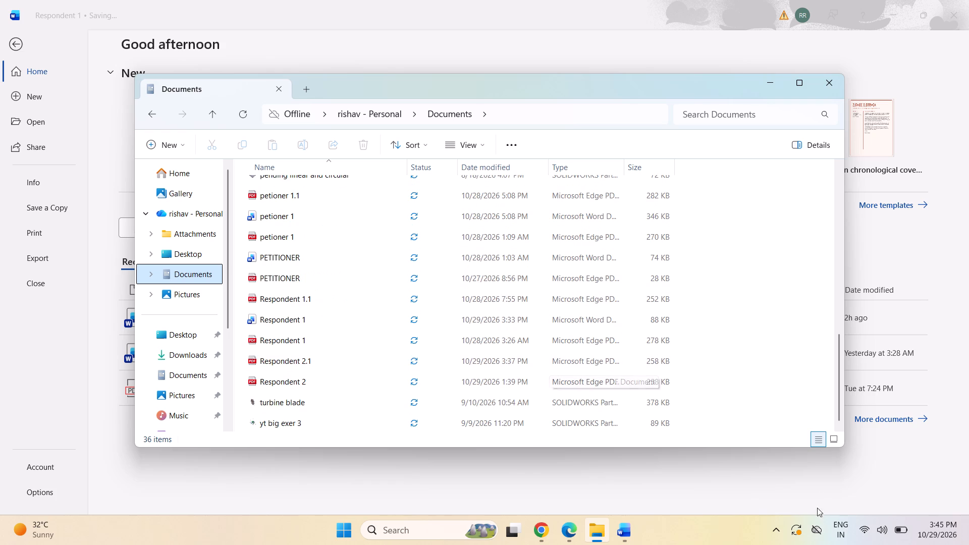
Switch back to Word, where the Respondent 1 document is open.
click(629, 530)
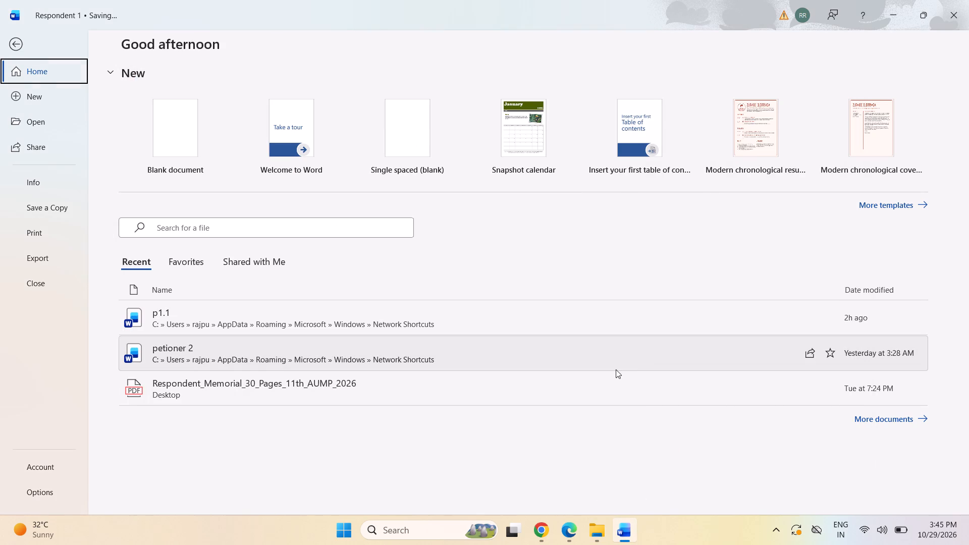
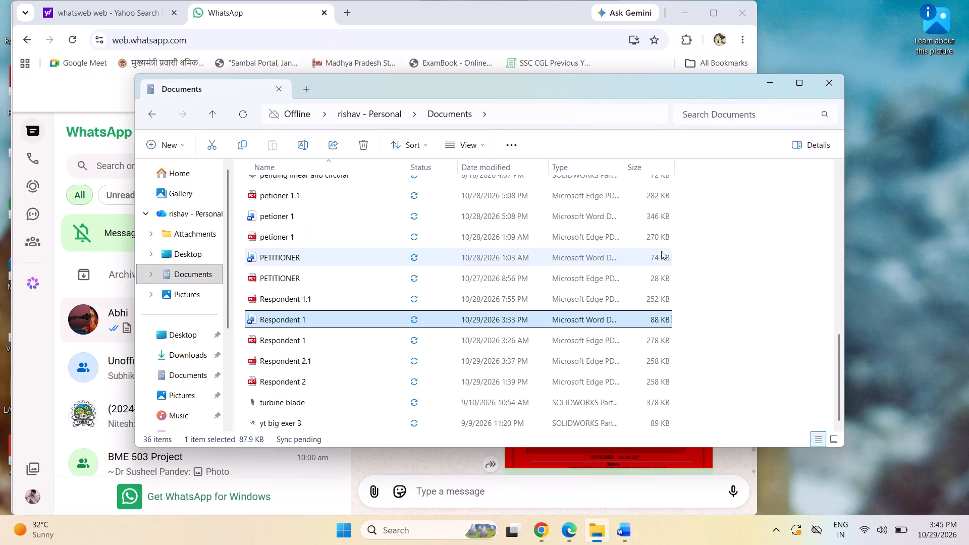
Open the Respondent 1 Word document from the Documents folder and bring its pages into view.
click(286, 320)
click(923, 246)
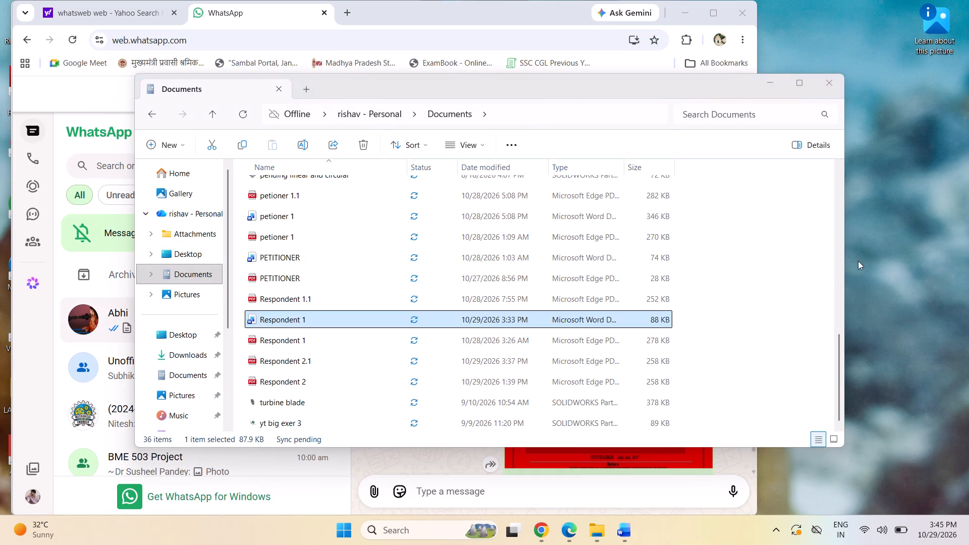
double_click(297, 313)
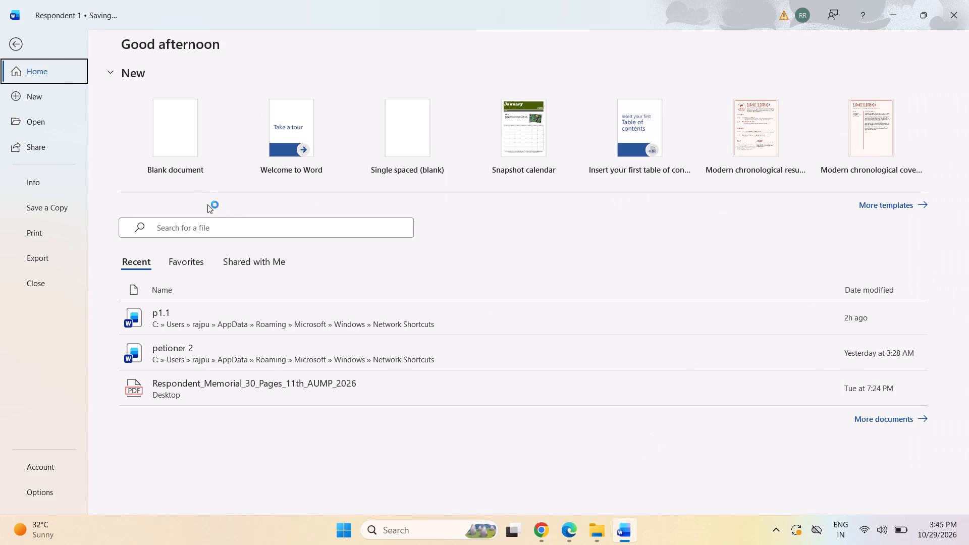
click(14, 42)
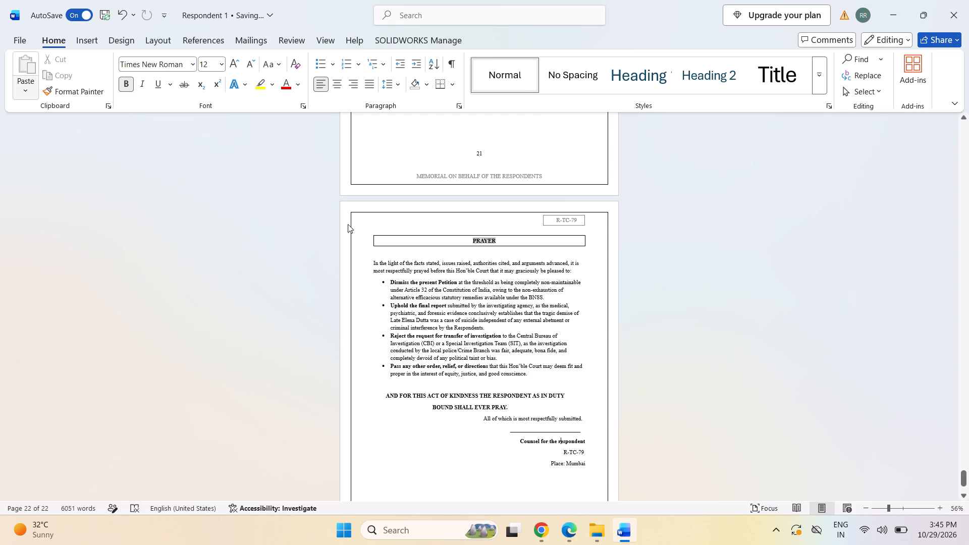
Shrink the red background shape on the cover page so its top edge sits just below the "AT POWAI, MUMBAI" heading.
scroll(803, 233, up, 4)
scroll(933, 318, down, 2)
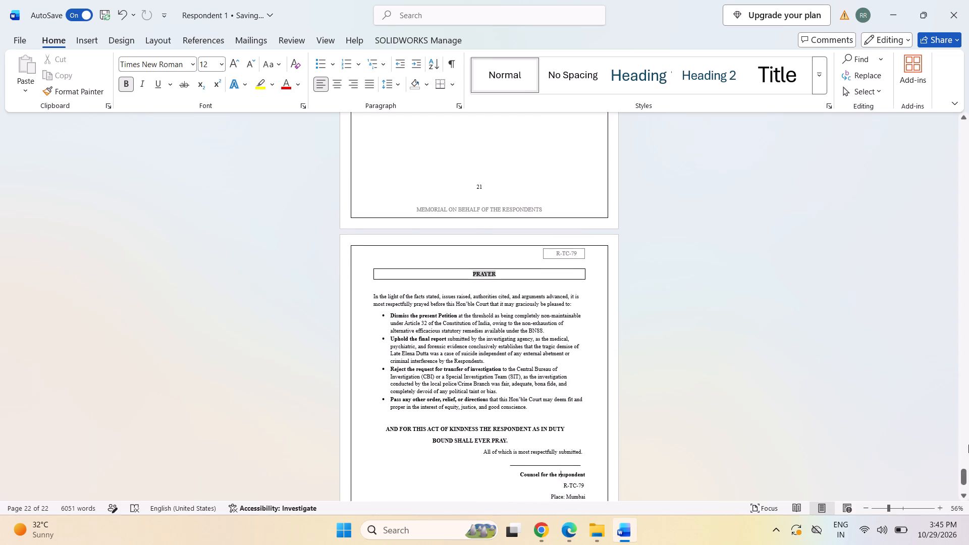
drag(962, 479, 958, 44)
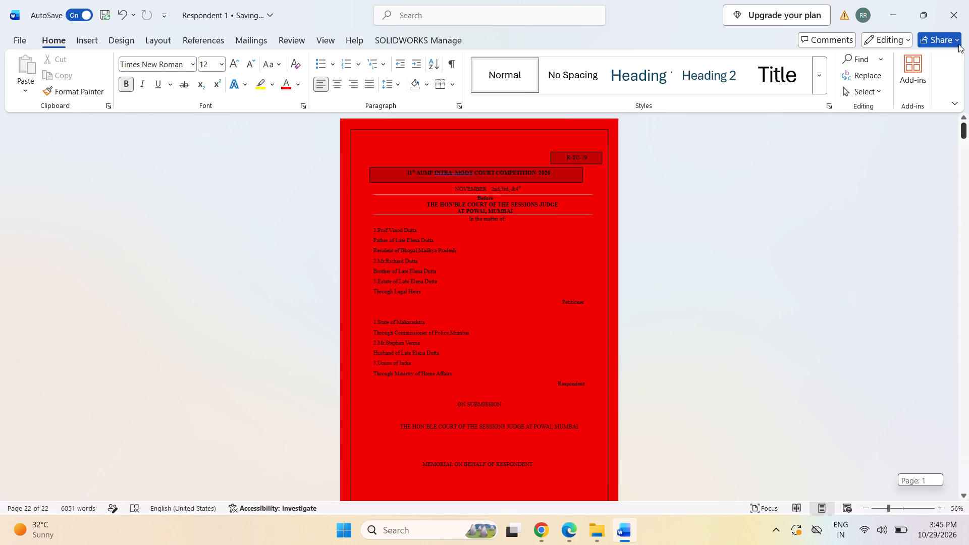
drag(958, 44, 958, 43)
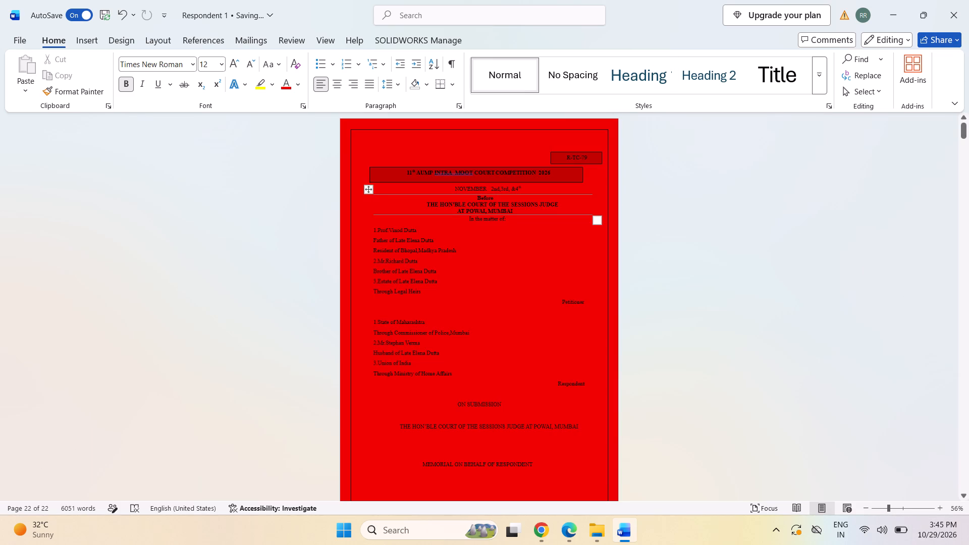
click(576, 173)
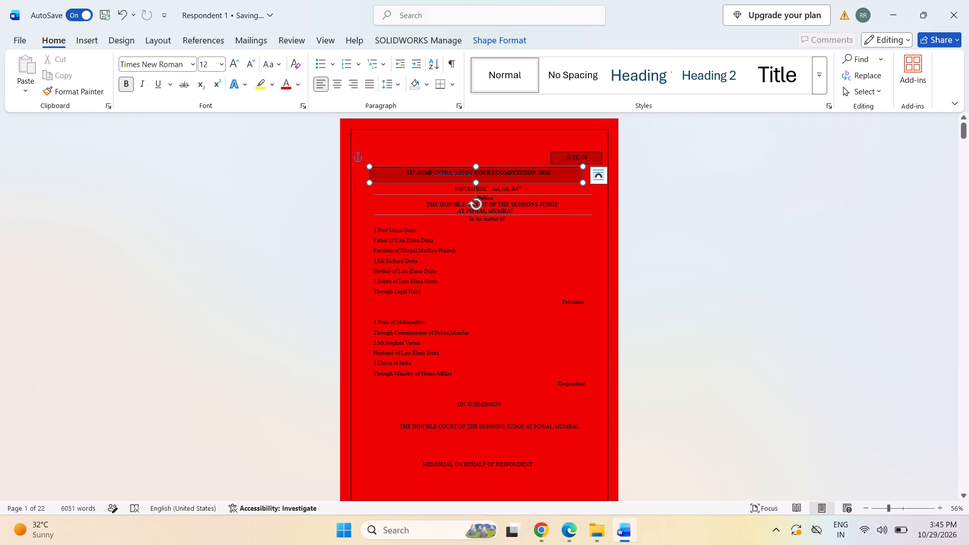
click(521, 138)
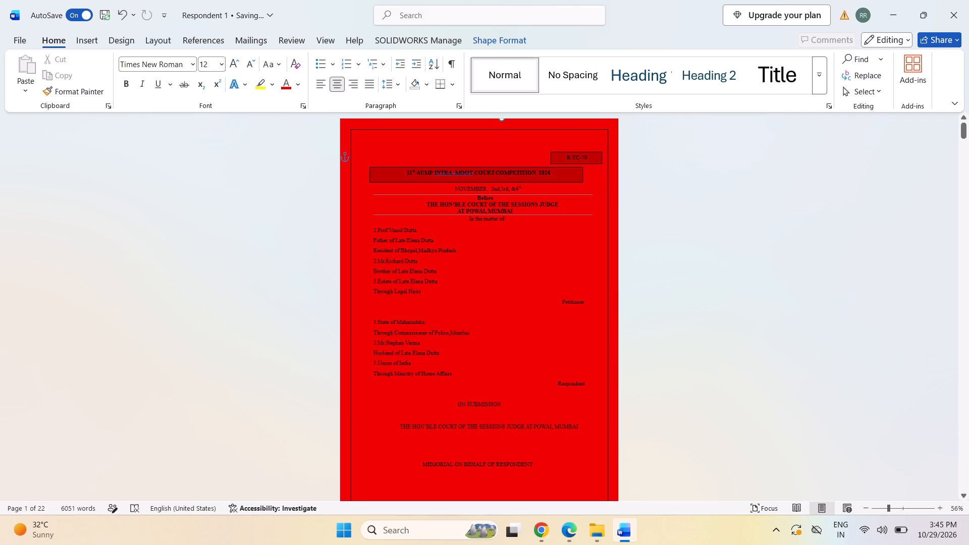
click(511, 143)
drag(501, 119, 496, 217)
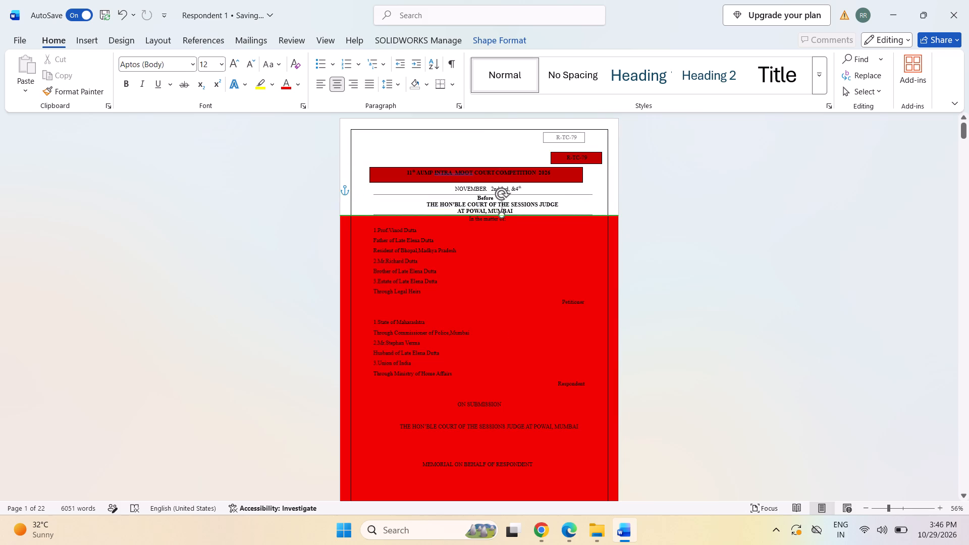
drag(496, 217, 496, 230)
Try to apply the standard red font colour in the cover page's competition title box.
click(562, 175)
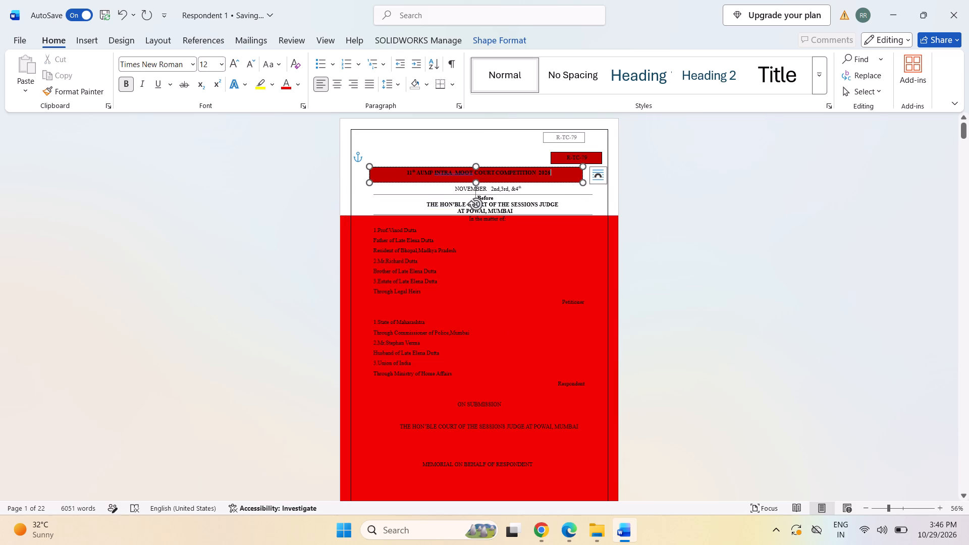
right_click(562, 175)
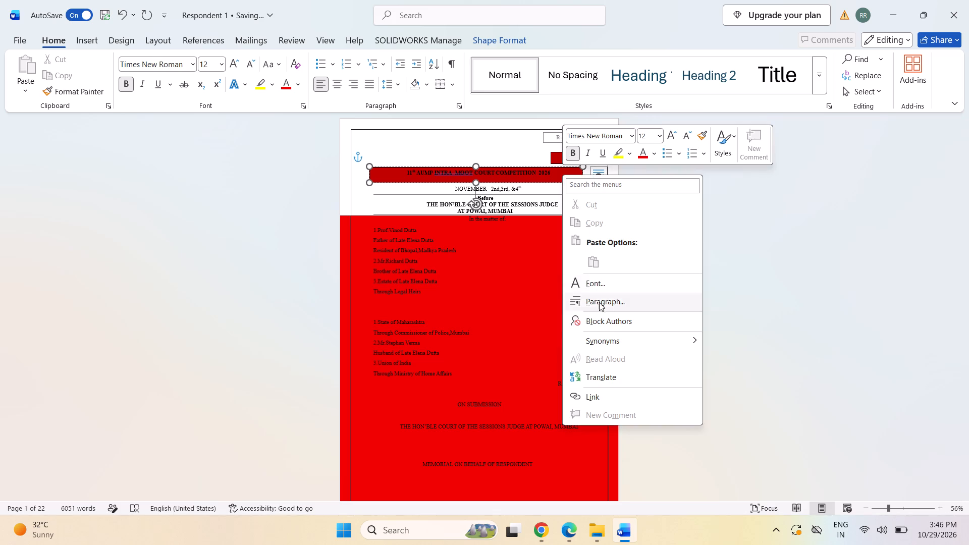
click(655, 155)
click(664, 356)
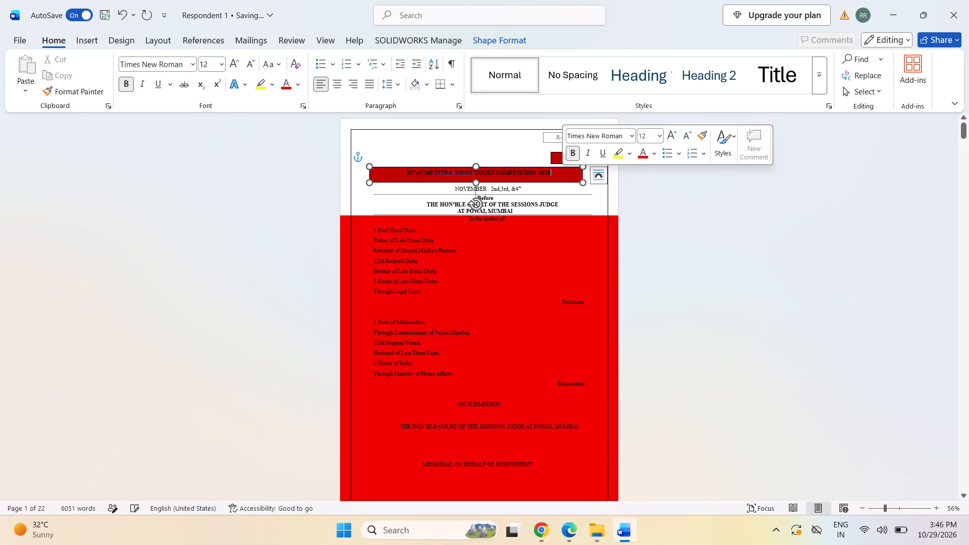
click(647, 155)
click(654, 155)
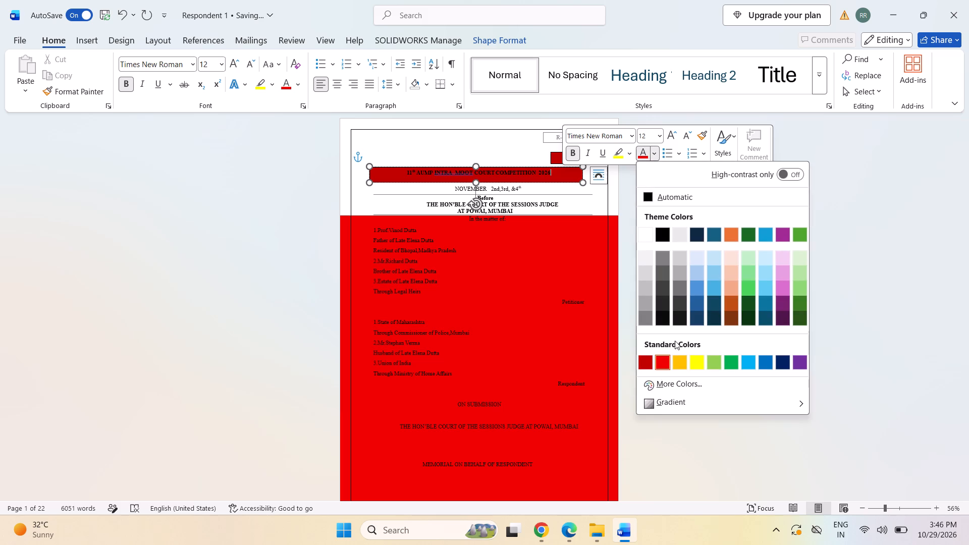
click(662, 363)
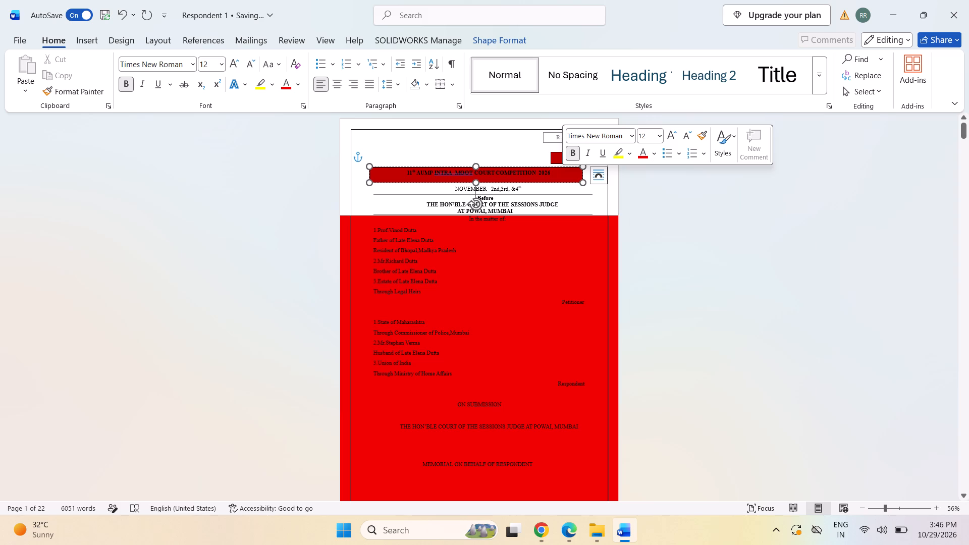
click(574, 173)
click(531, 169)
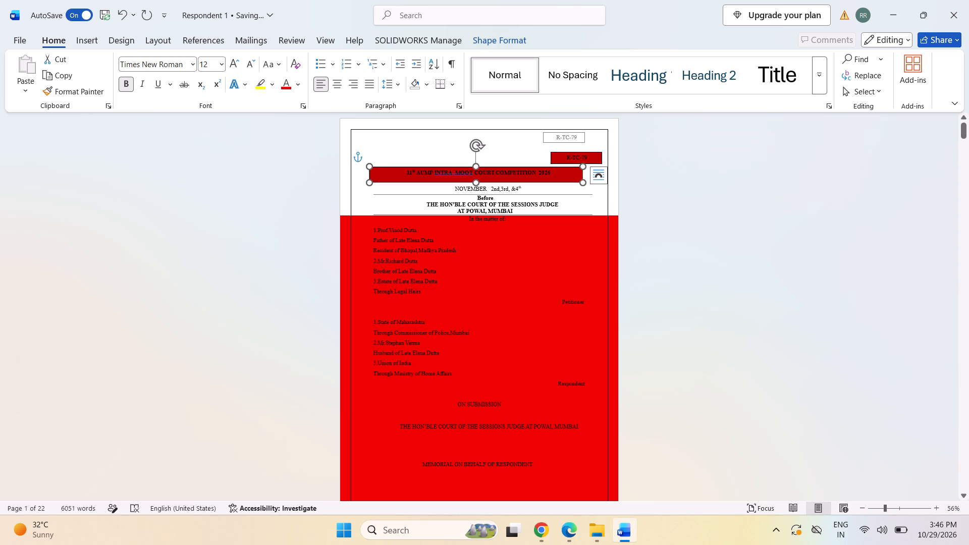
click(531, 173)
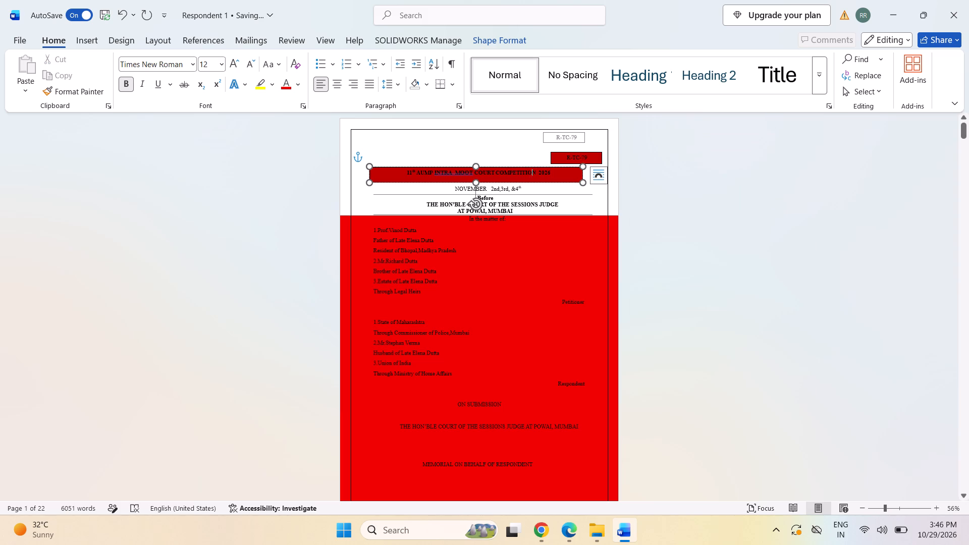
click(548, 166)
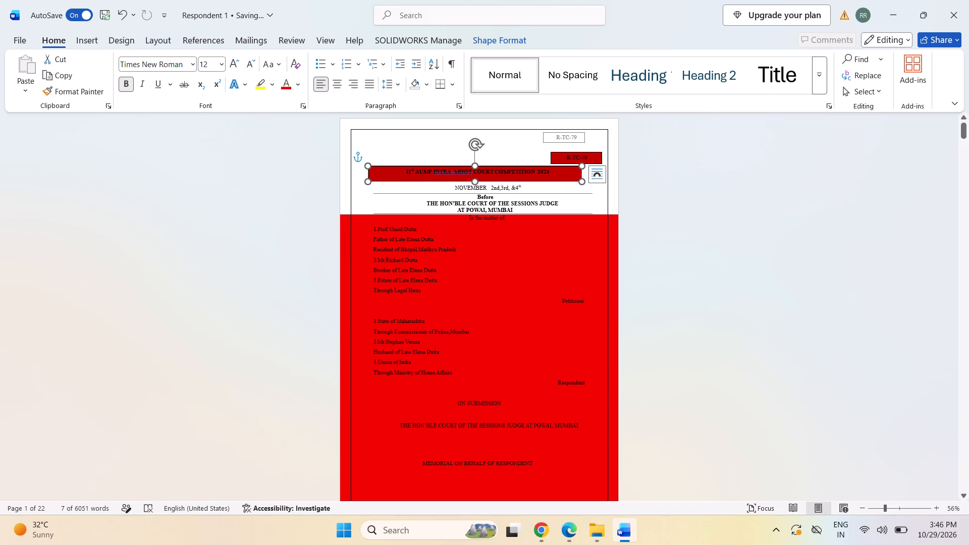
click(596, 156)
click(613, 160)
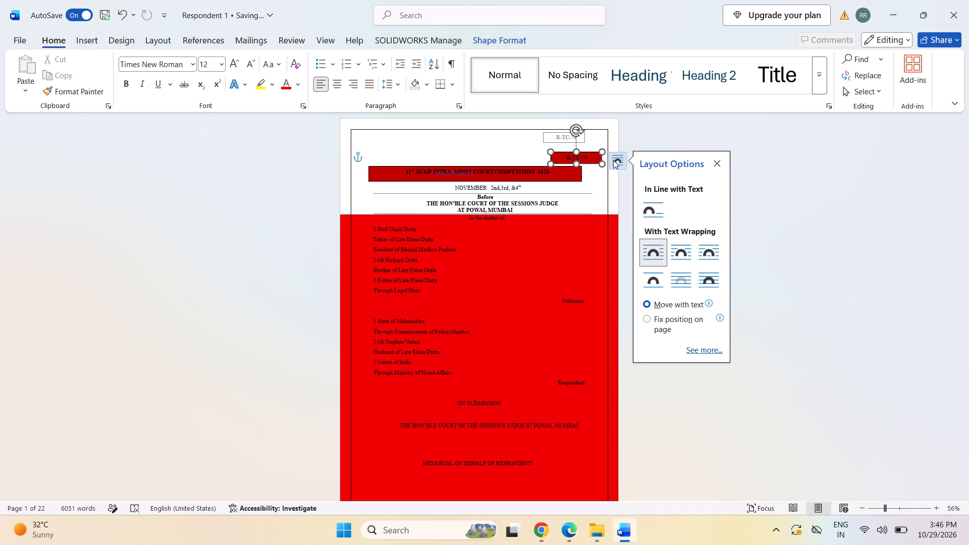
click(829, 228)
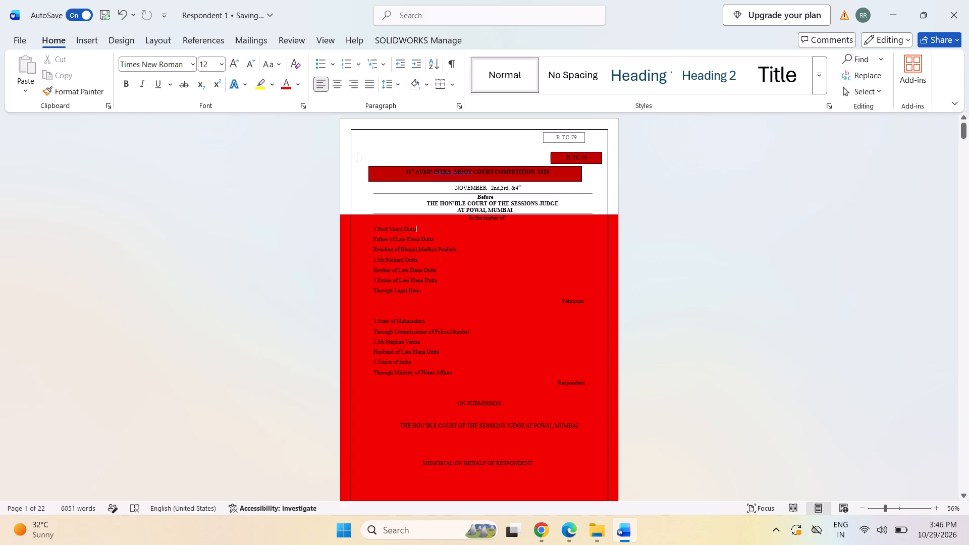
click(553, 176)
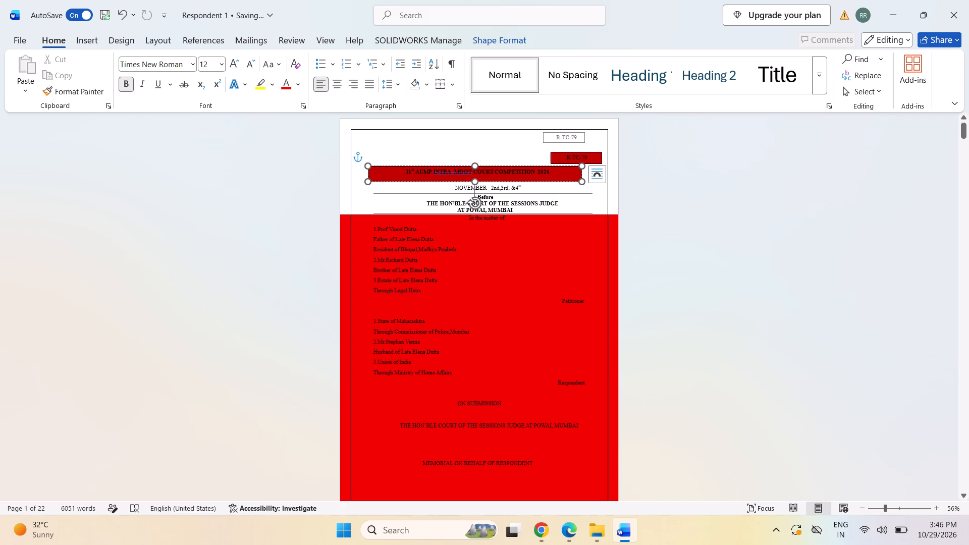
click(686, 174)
Extend the red background shape upward so it covers the cover page up to its top edge.
click(485, 225)
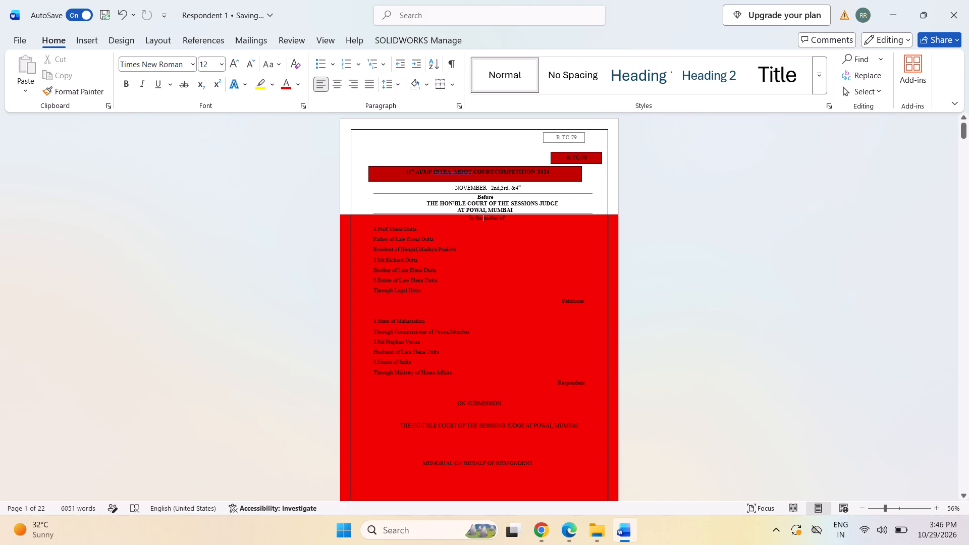
drag(488, 214, 490, 188)
click(711, 269)
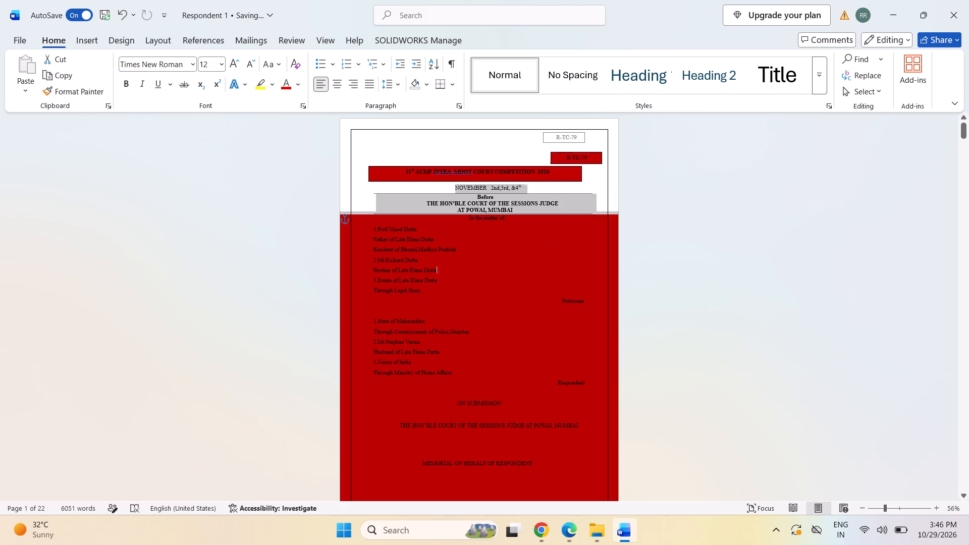
click(525, 235)
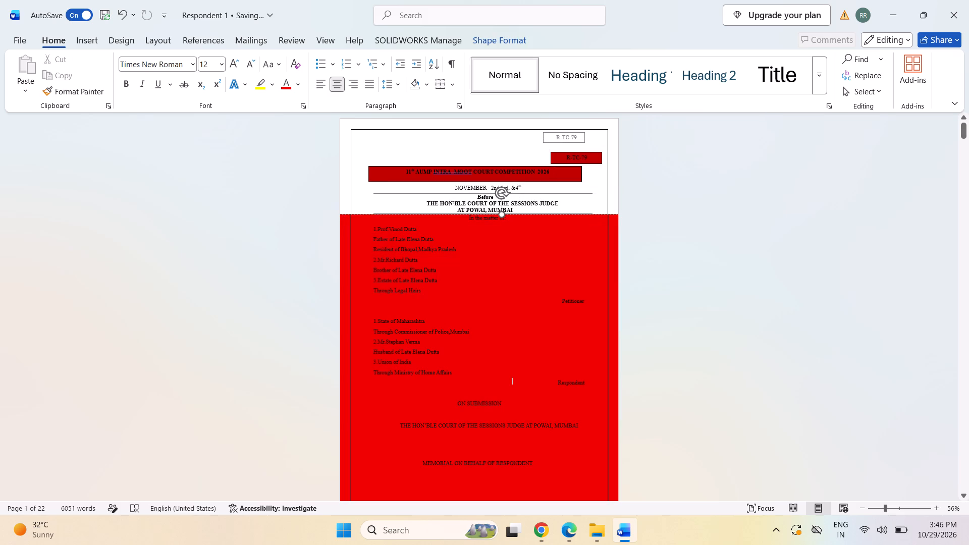
drag(499, 212, 522, 139)
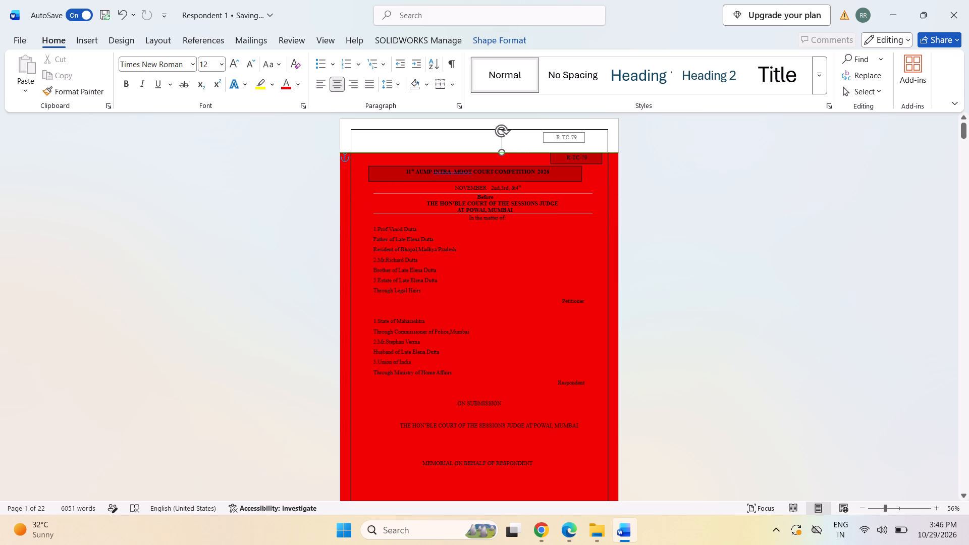
drag(522, 139, 530, 100)
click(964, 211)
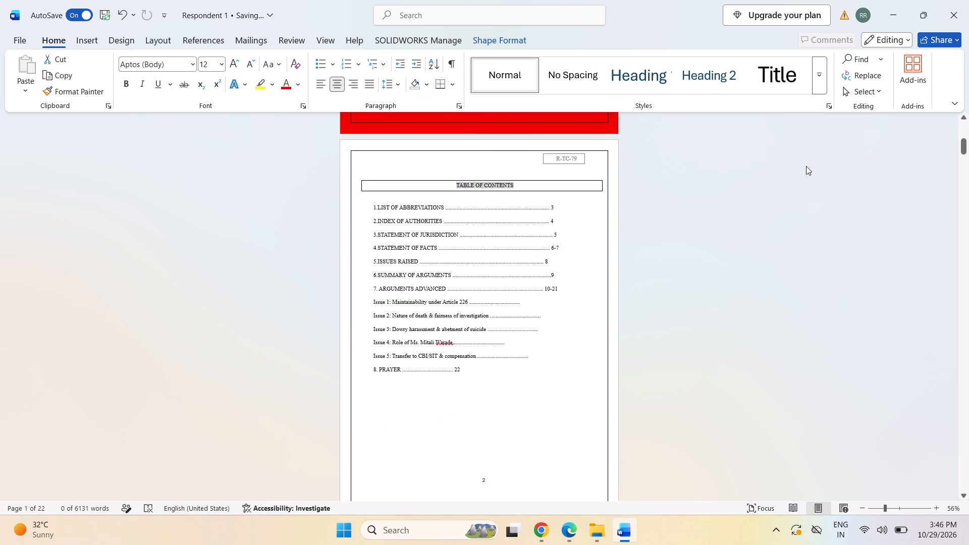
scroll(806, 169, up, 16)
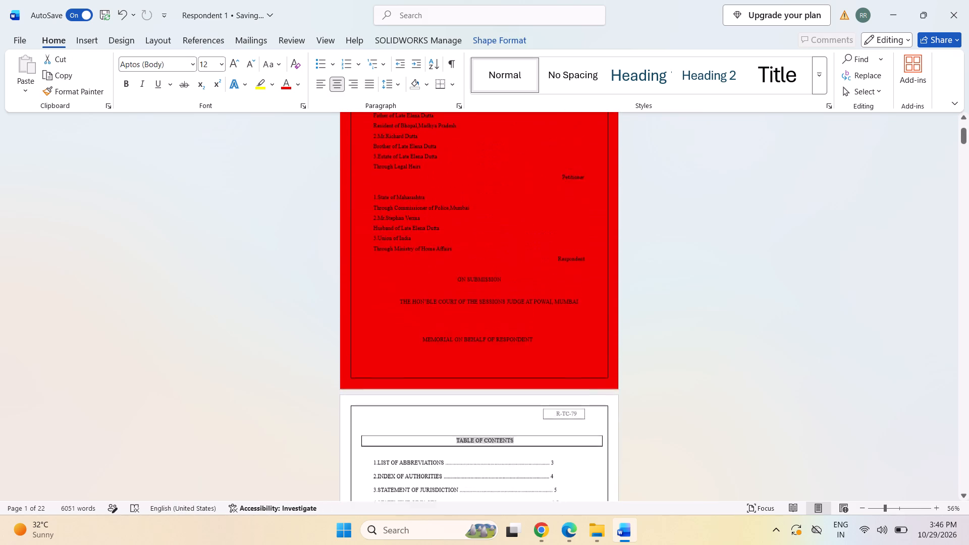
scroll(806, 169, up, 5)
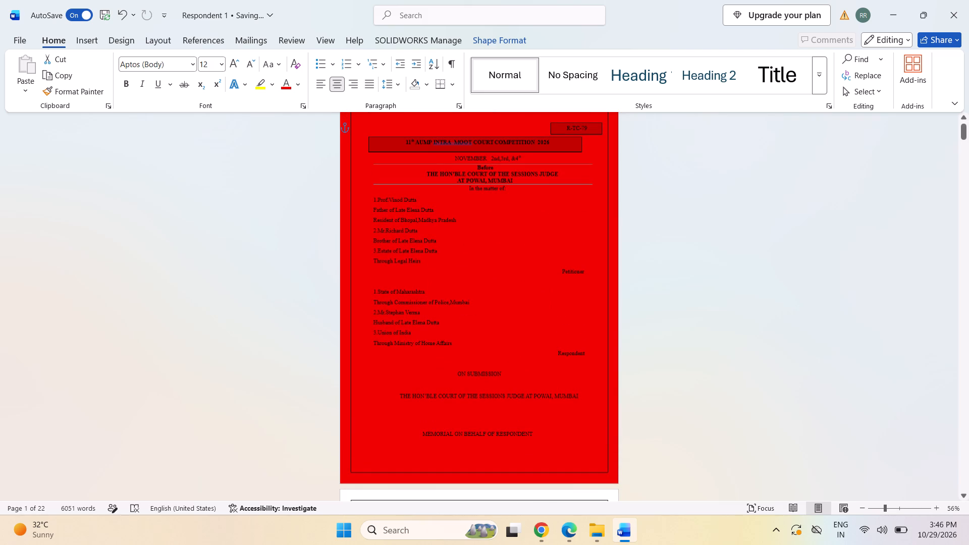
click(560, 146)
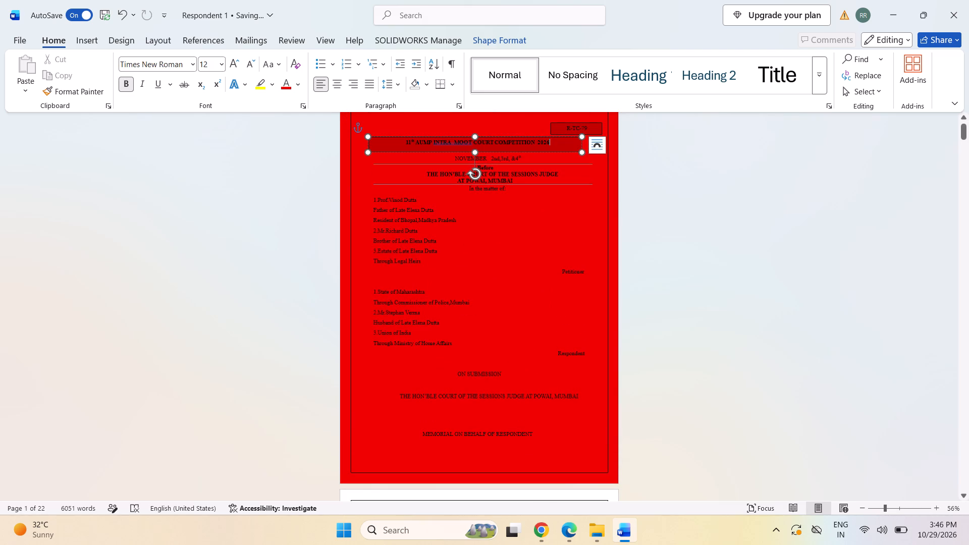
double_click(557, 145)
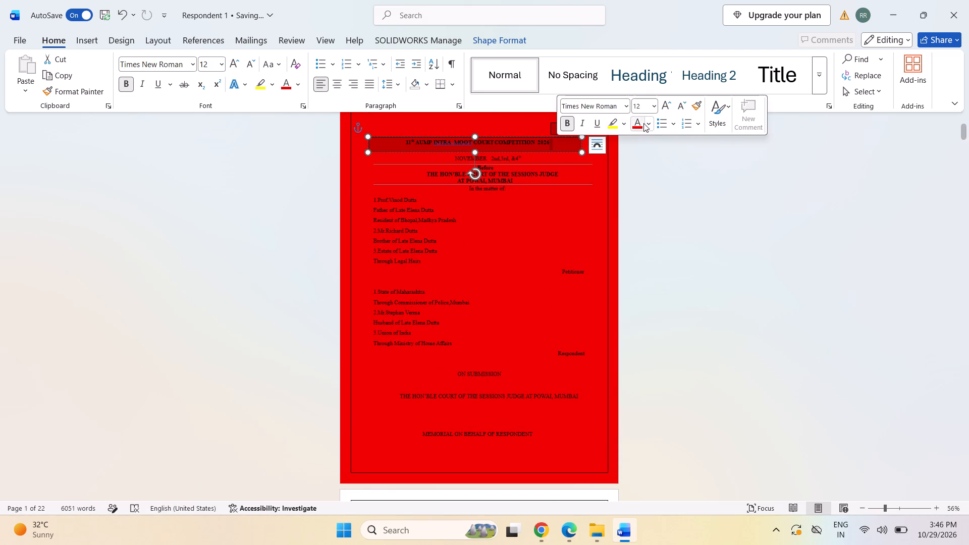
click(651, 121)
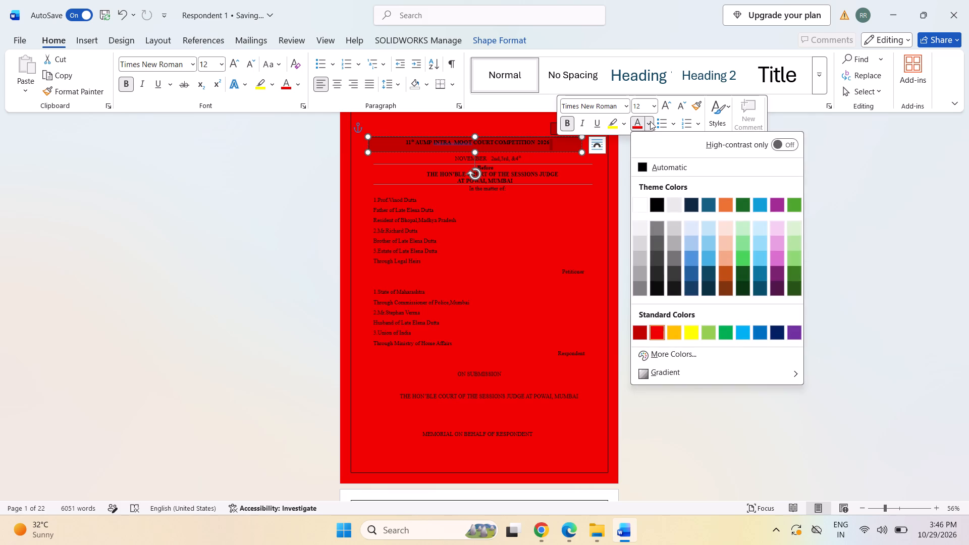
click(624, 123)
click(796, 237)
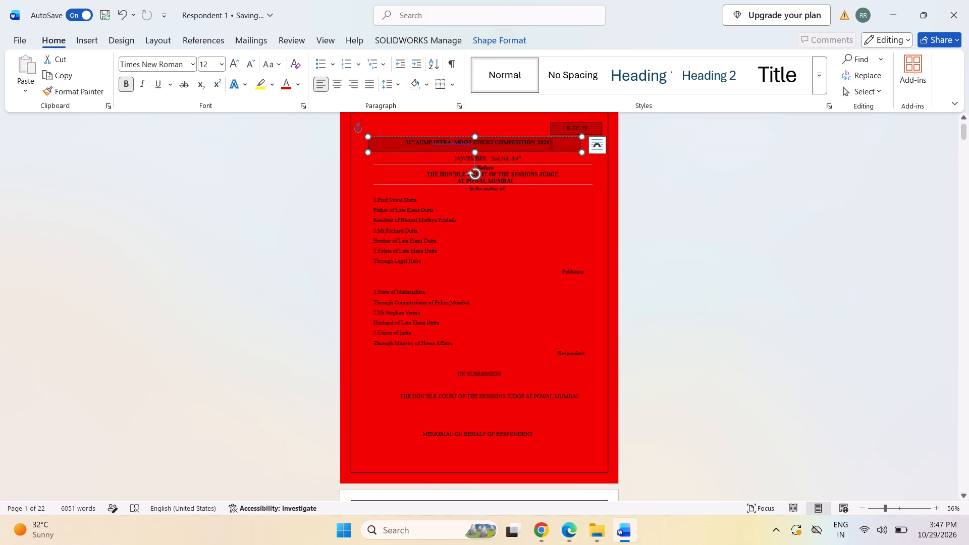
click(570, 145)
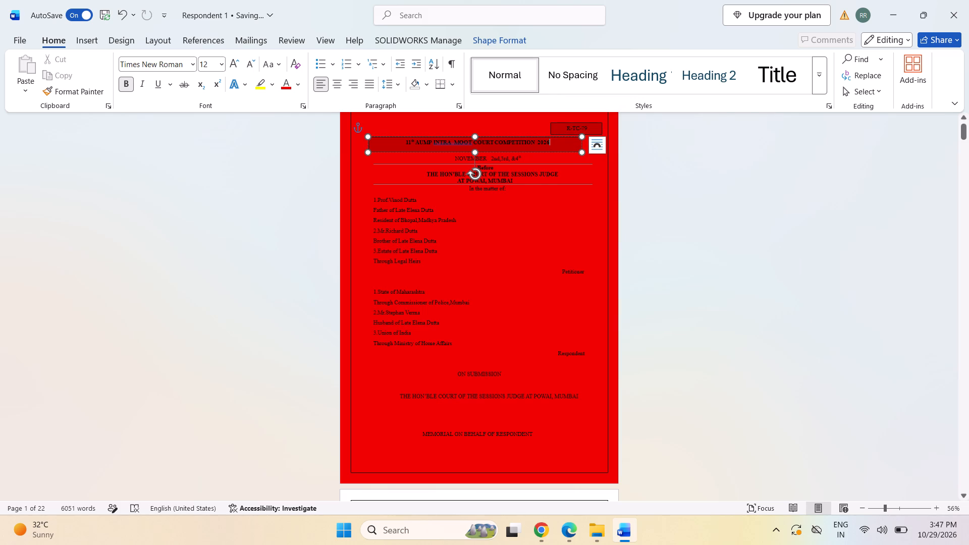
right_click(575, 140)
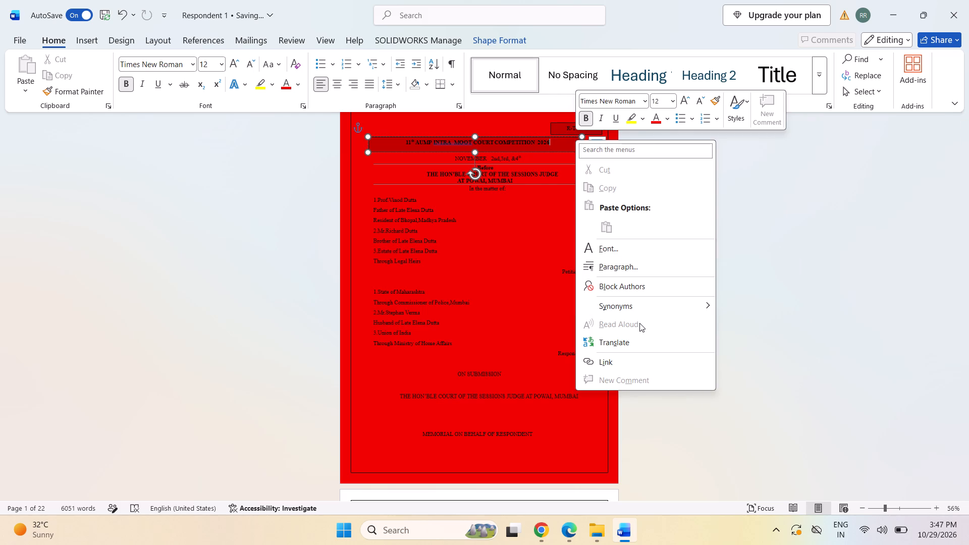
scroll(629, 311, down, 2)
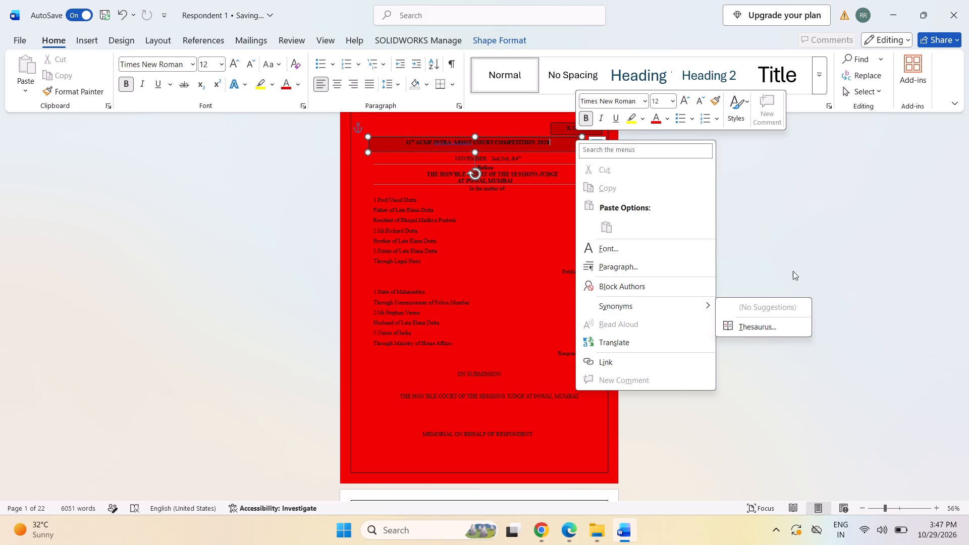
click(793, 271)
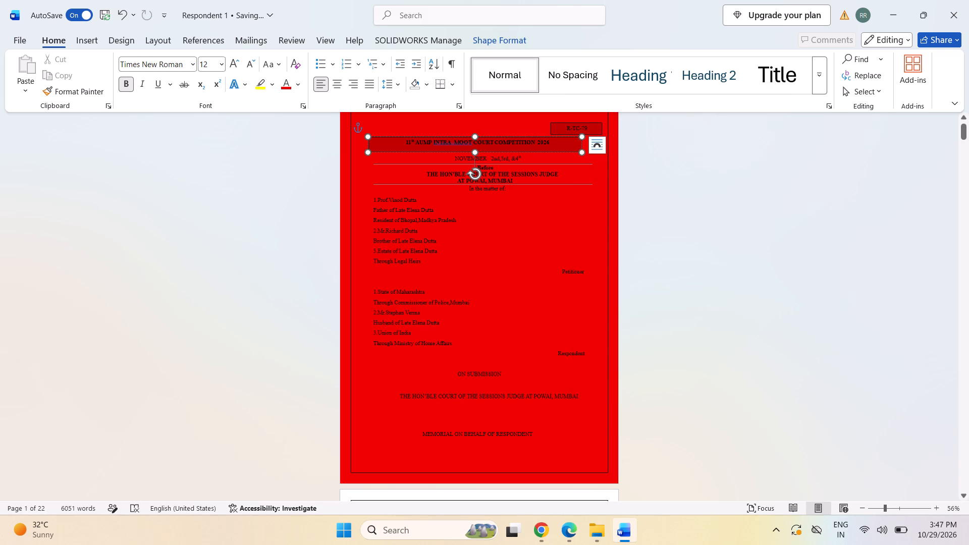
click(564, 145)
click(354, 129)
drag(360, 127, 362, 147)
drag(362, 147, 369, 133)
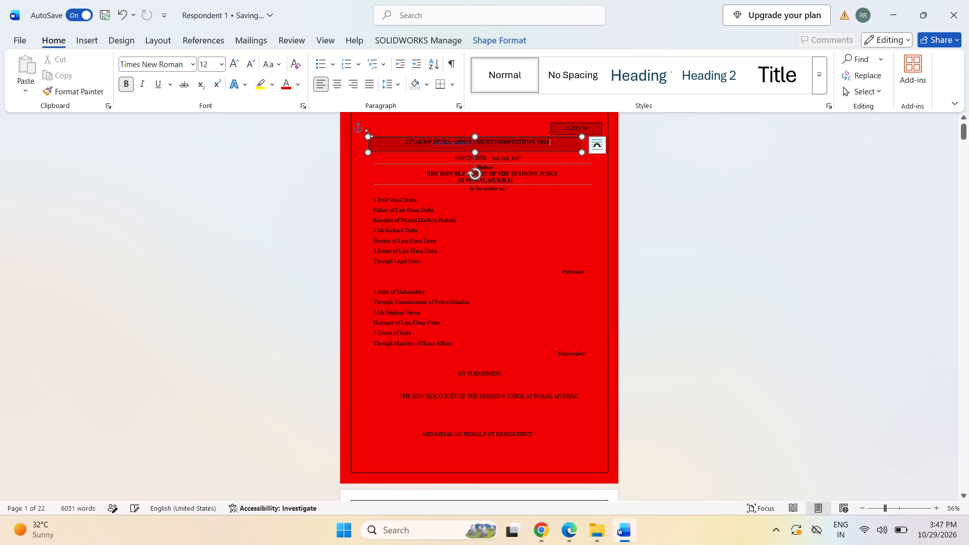
Try to apply the standard red font colour to the cover page's red background shape.
click(479, 207)
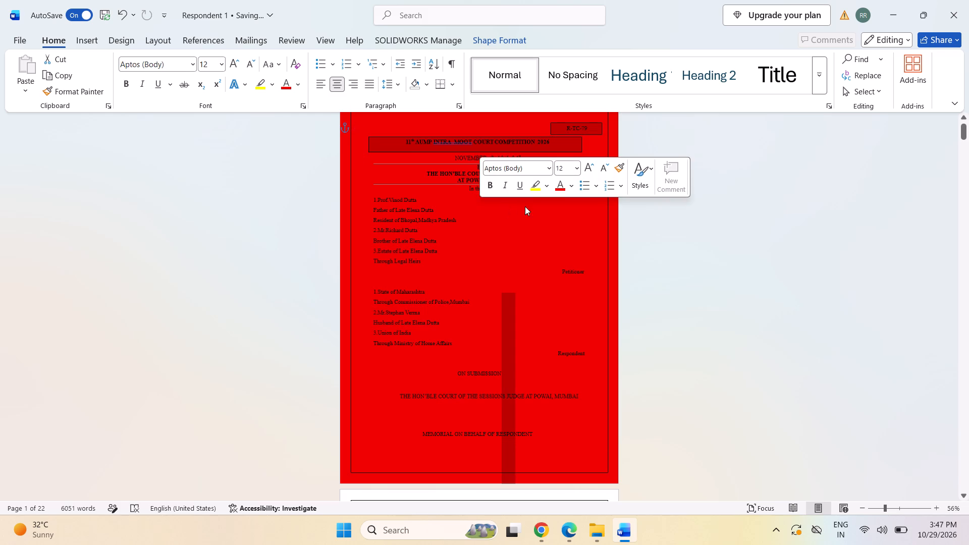
click(572, 184)
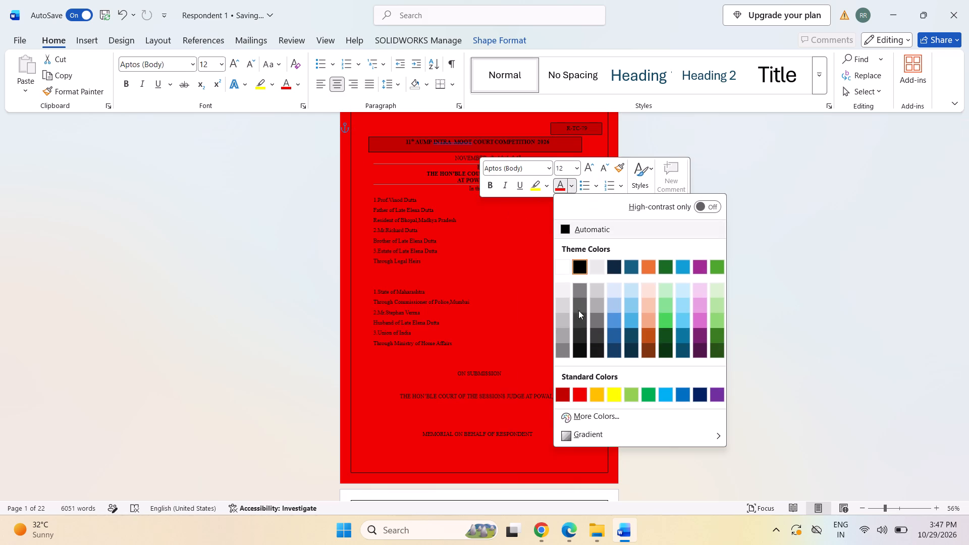
click(579, 395)
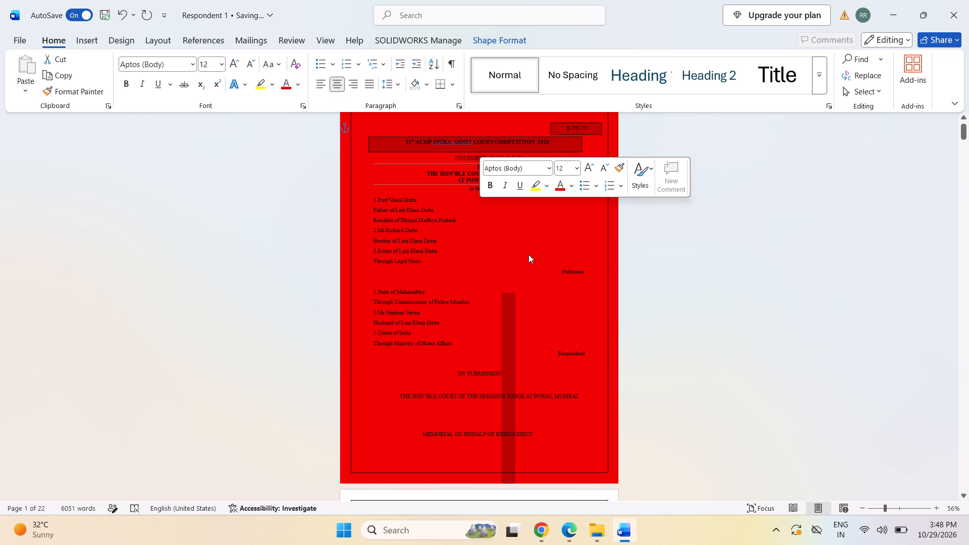
click(528, 254)
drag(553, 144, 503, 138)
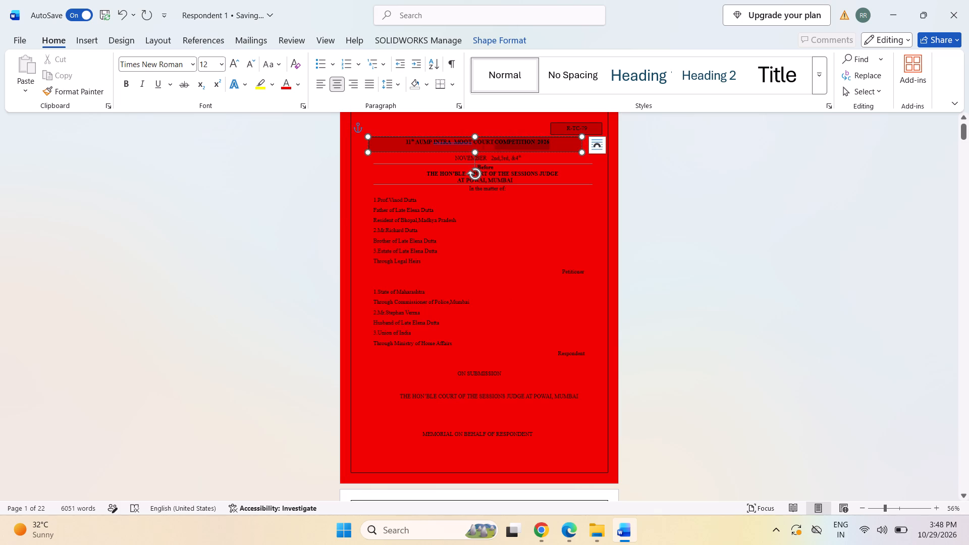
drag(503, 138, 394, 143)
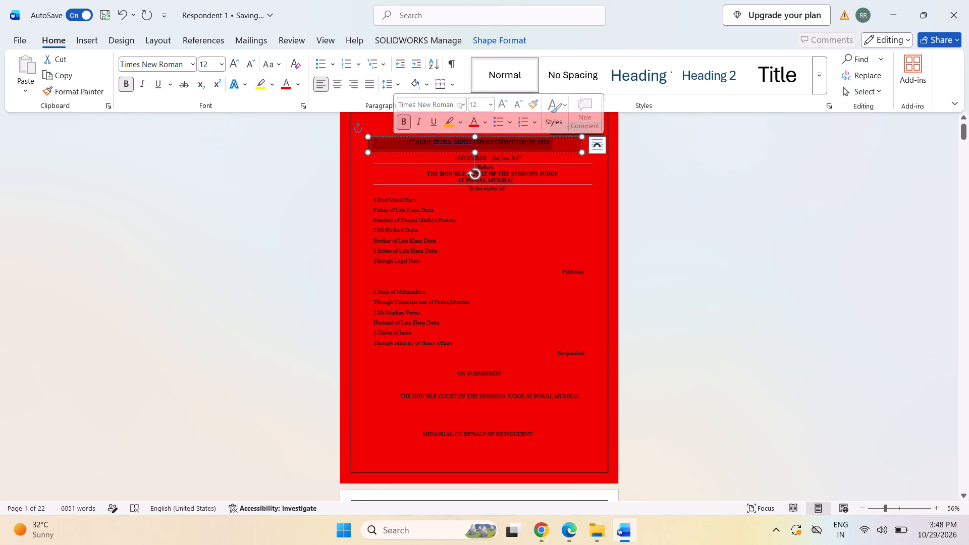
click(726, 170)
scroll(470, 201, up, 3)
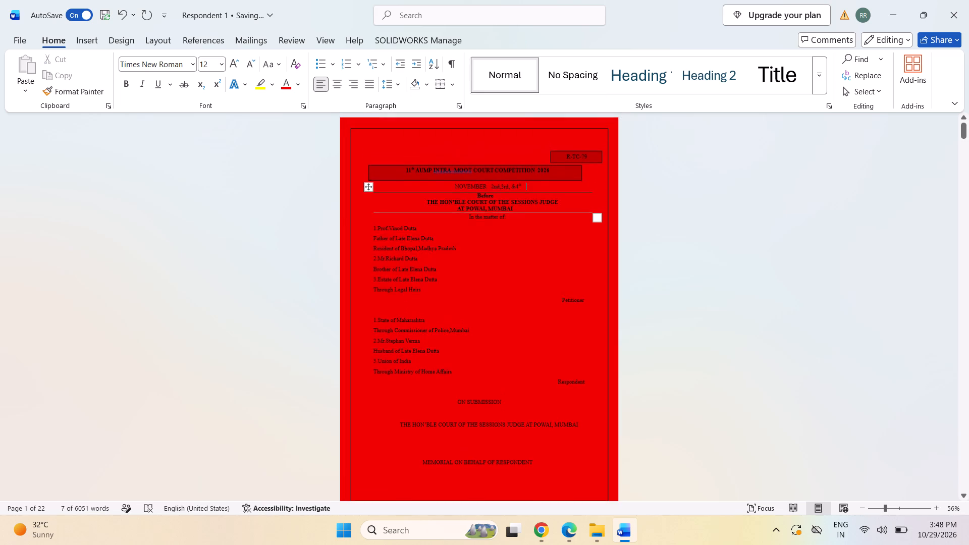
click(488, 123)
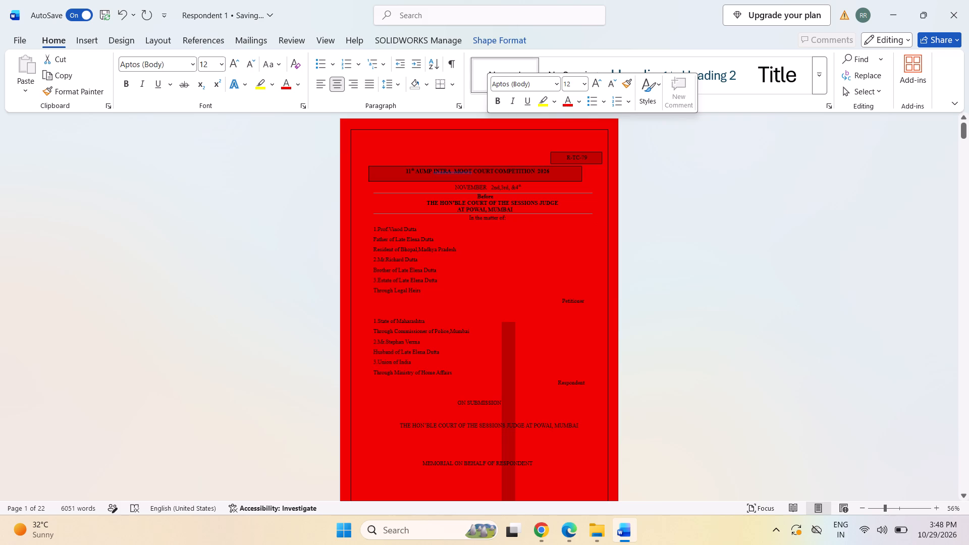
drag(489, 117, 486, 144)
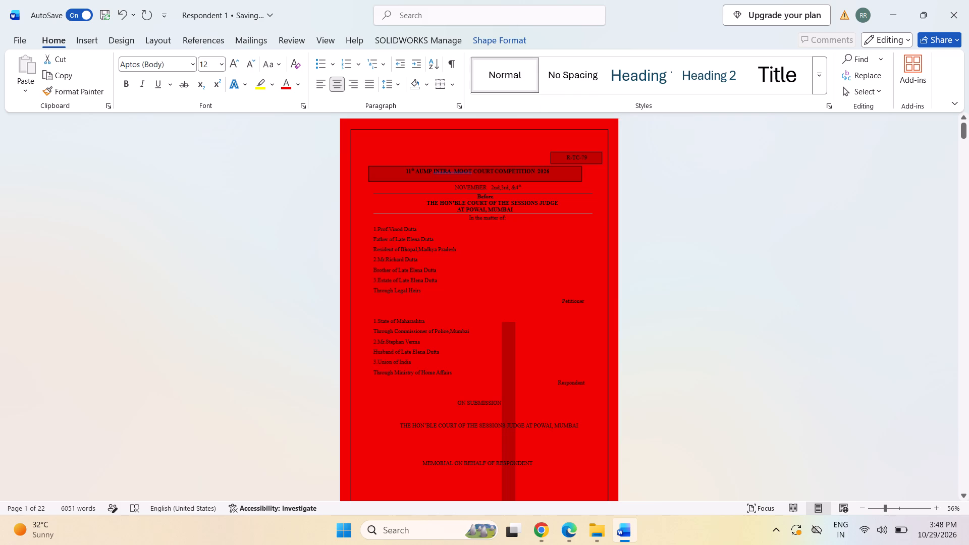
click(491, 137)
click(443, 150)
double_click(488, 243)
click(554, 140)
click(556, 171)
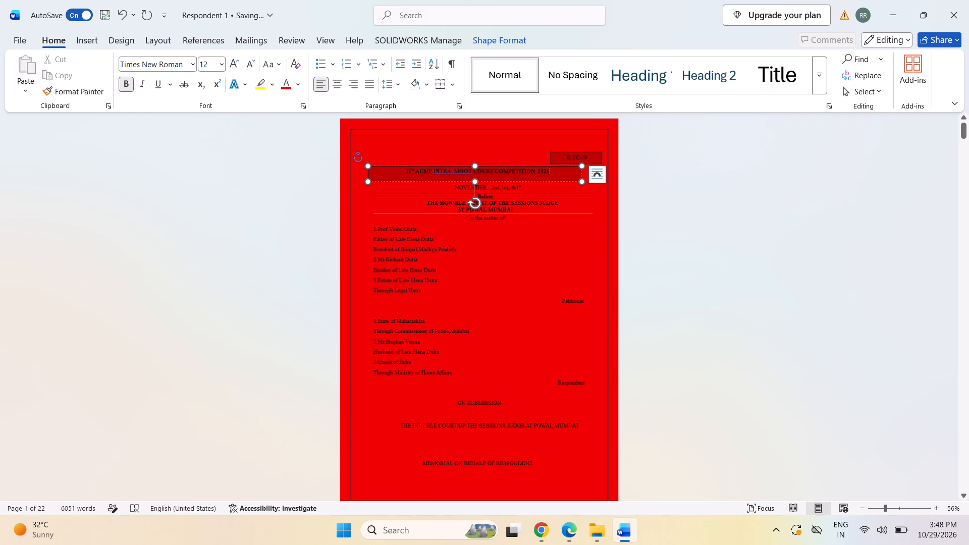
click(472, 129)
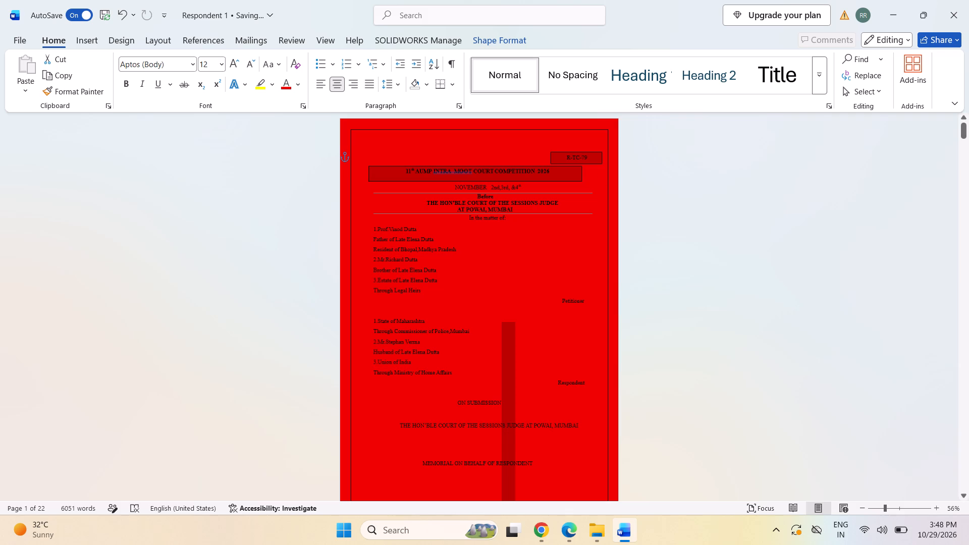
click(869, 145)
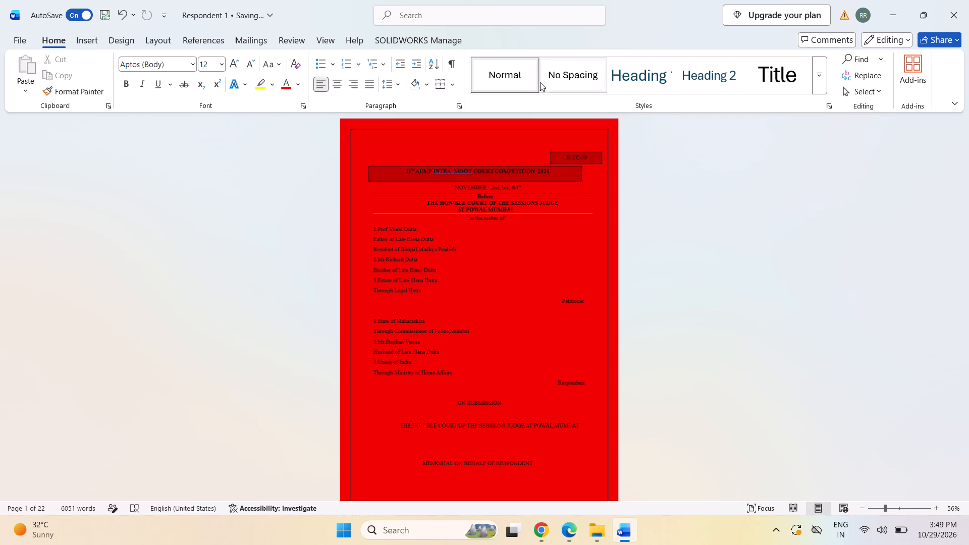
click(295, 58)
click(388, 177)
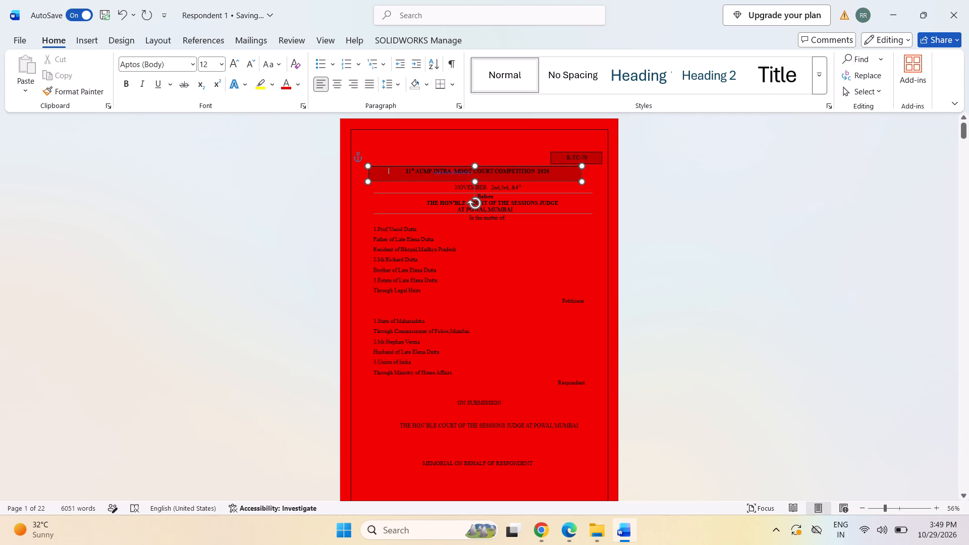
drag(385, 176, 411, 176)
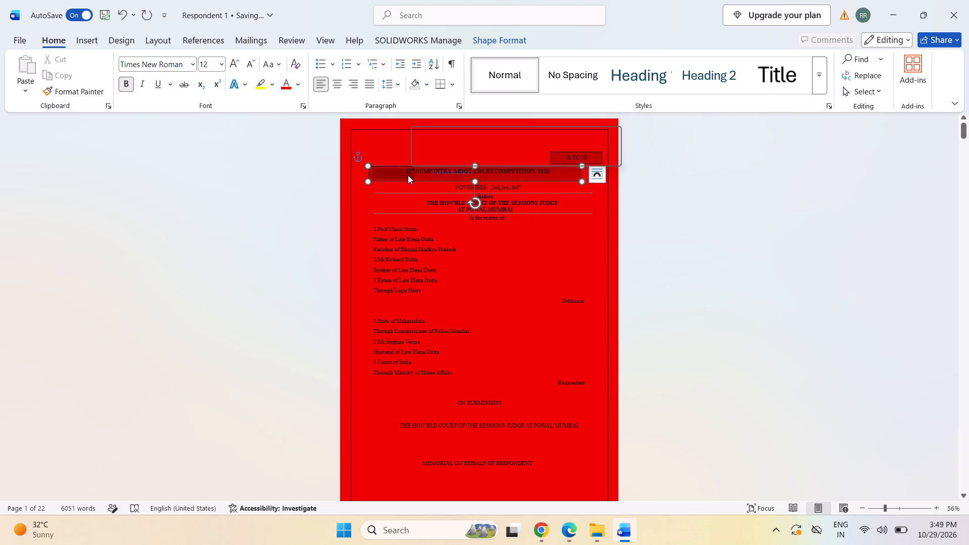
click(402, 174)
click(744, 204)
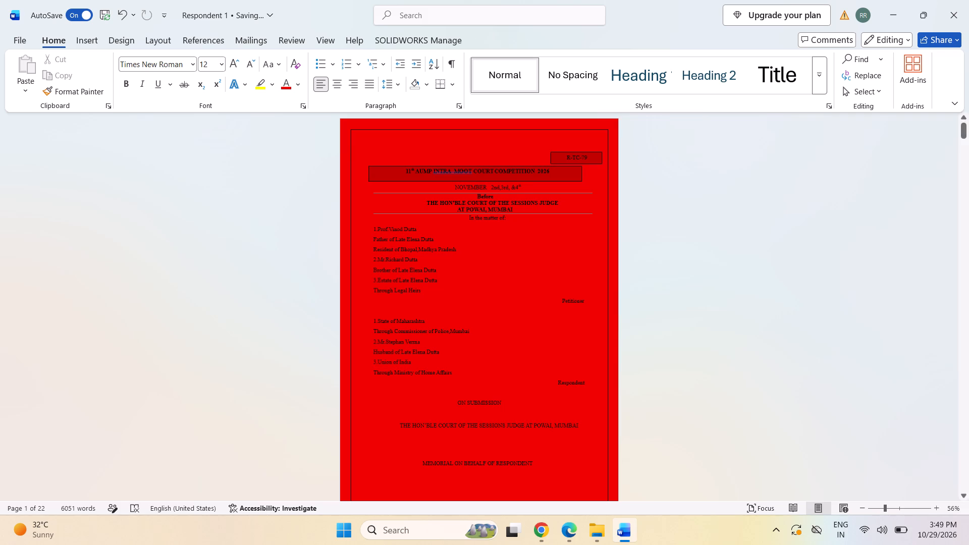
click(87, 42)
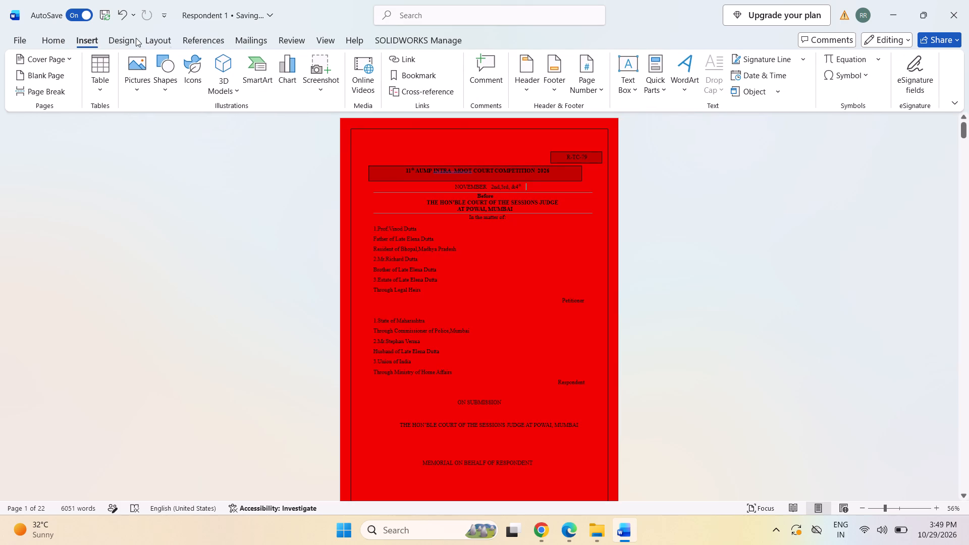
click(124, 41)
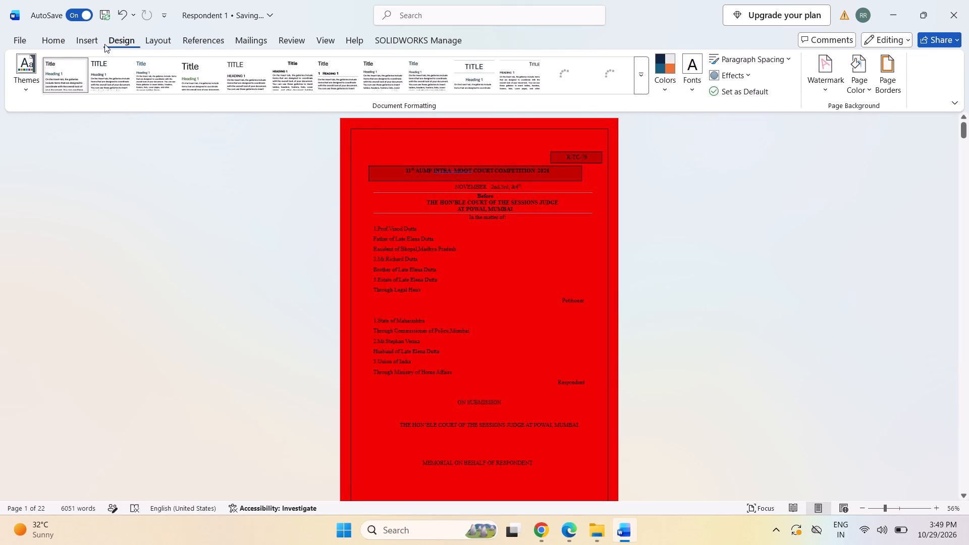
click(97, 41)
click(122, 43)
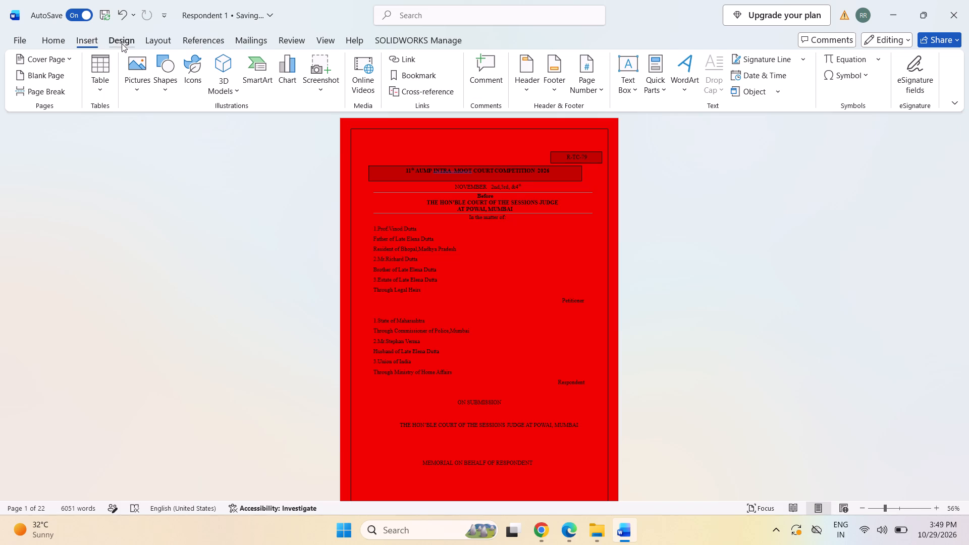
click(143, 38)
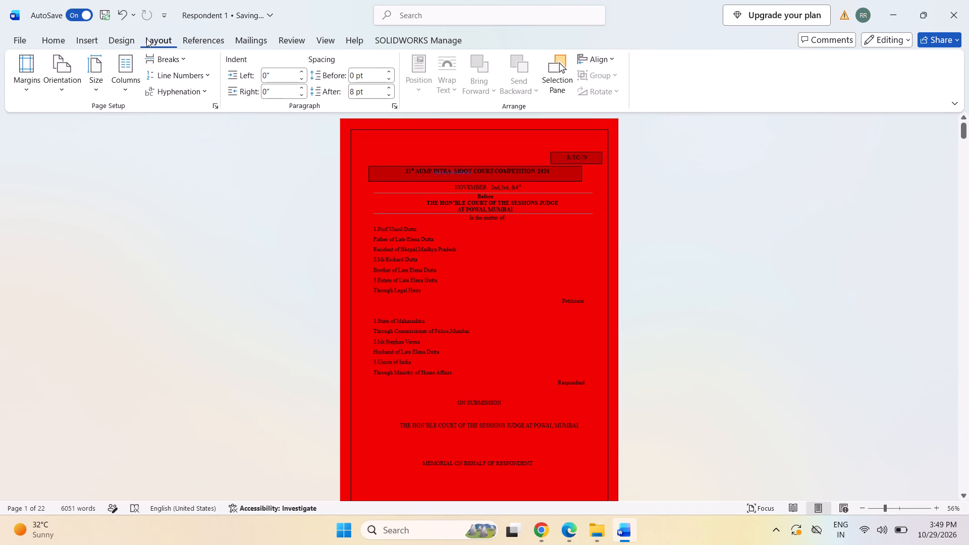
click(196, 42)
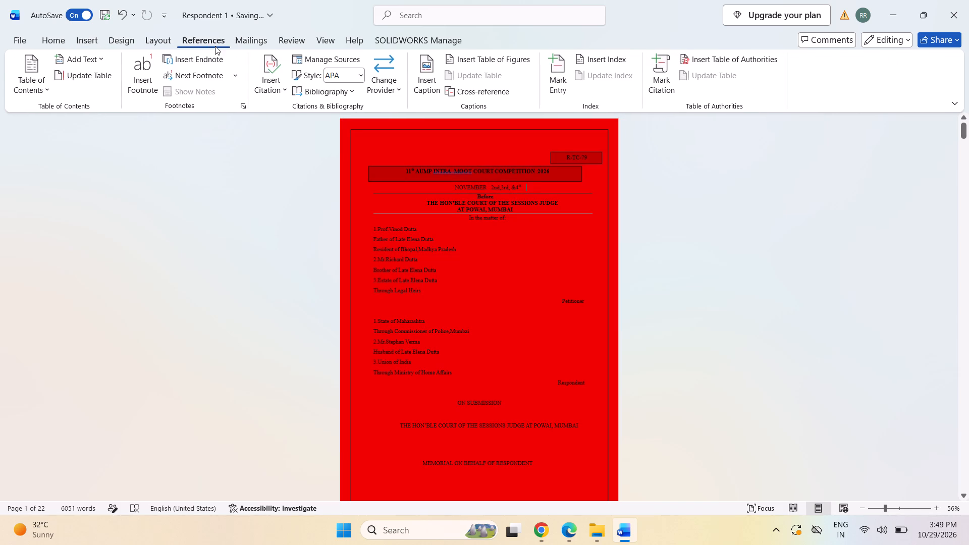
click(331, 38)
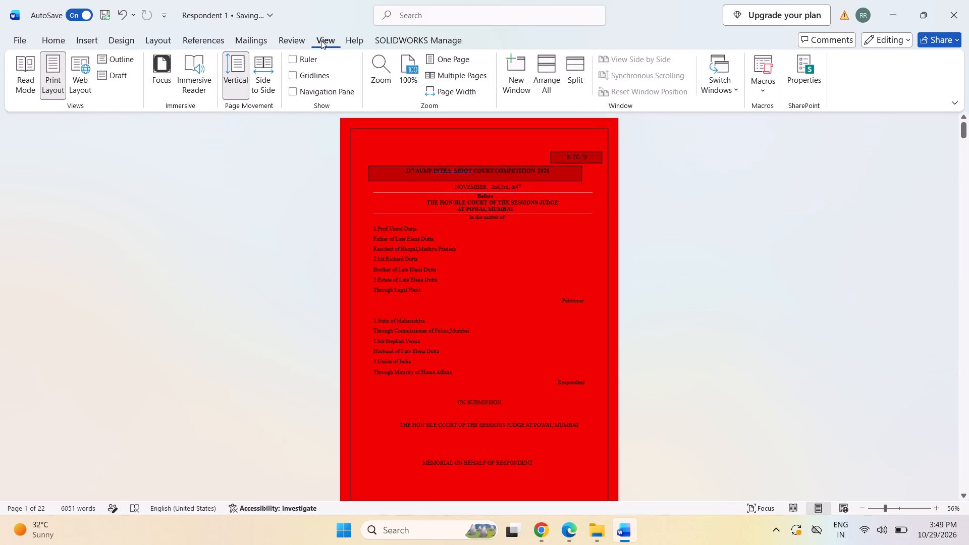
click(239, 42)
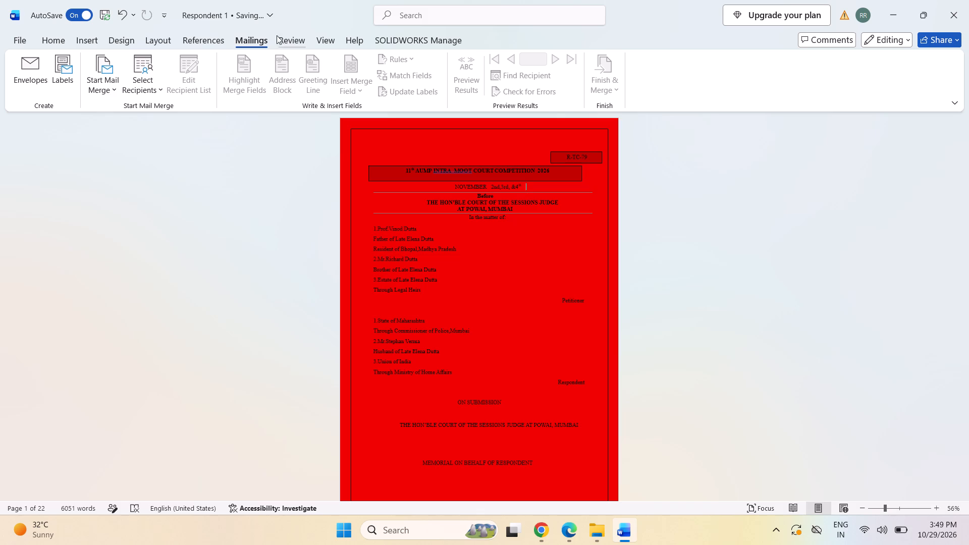
Draw a rectangle about 7.03" wide and 1.13" high over the cover page's code box and competition title box.
click(86, 33)
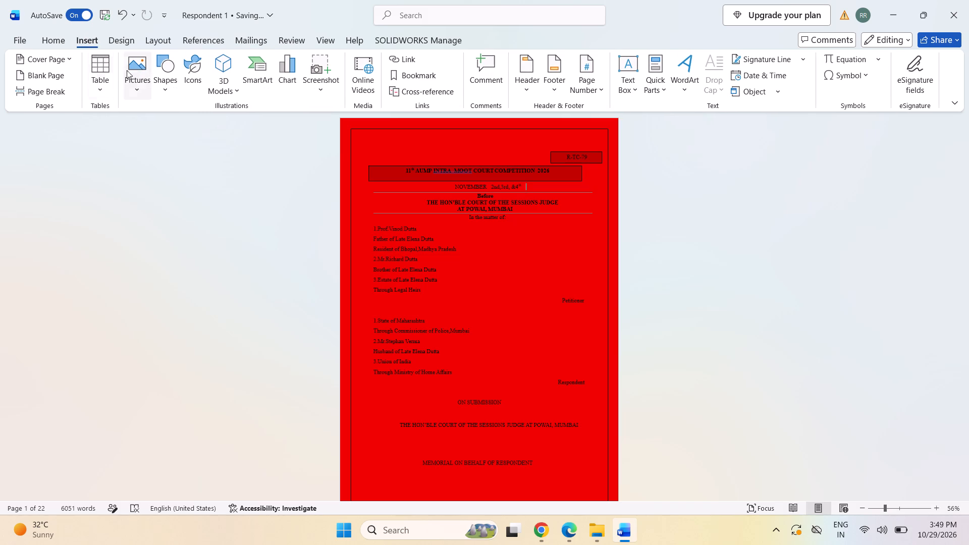
click(174, 73)
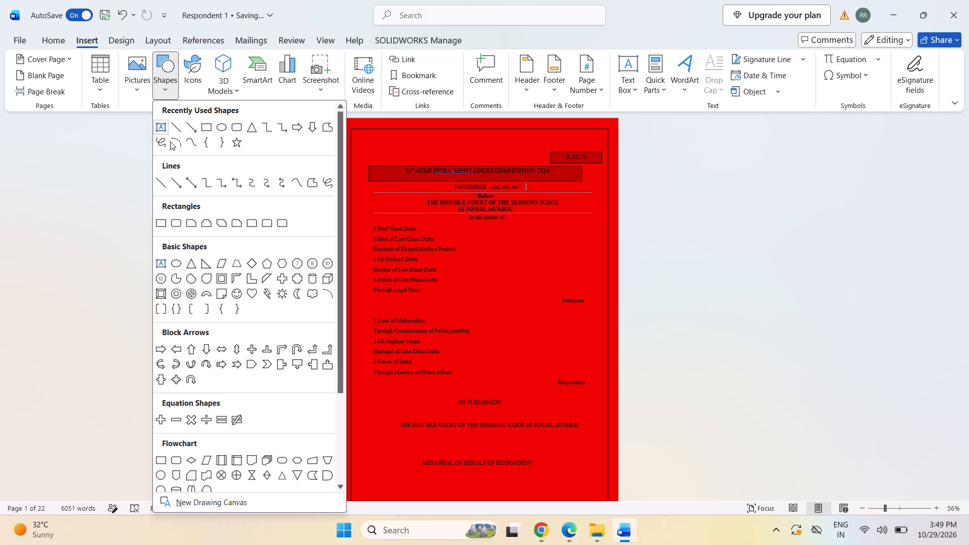
click(202, 128)
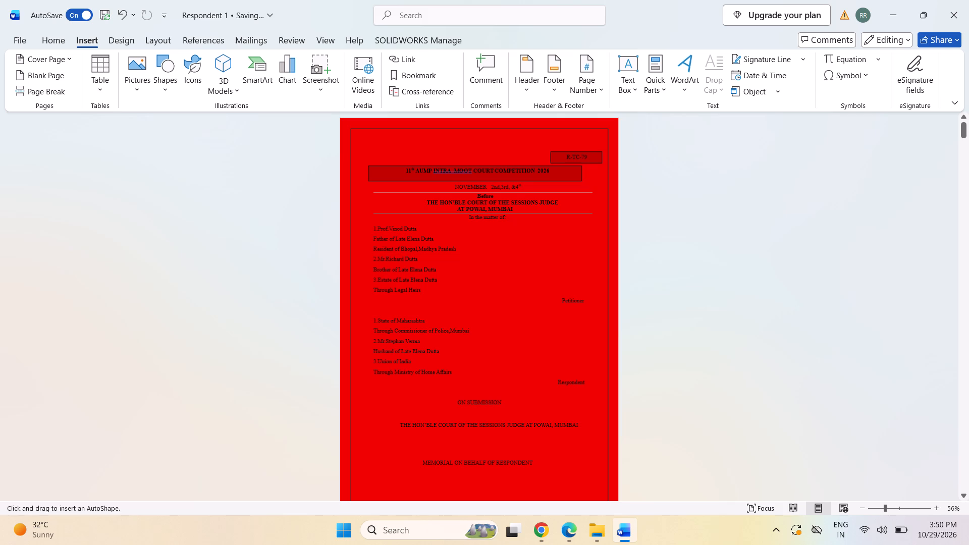
drag(366, 144, 514, 177)
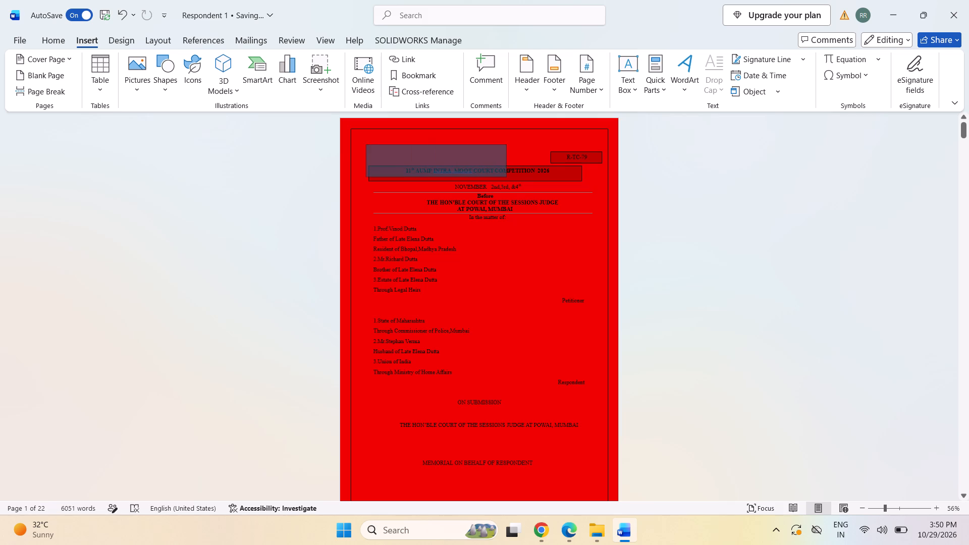
drag(514, 177, 594, 184)
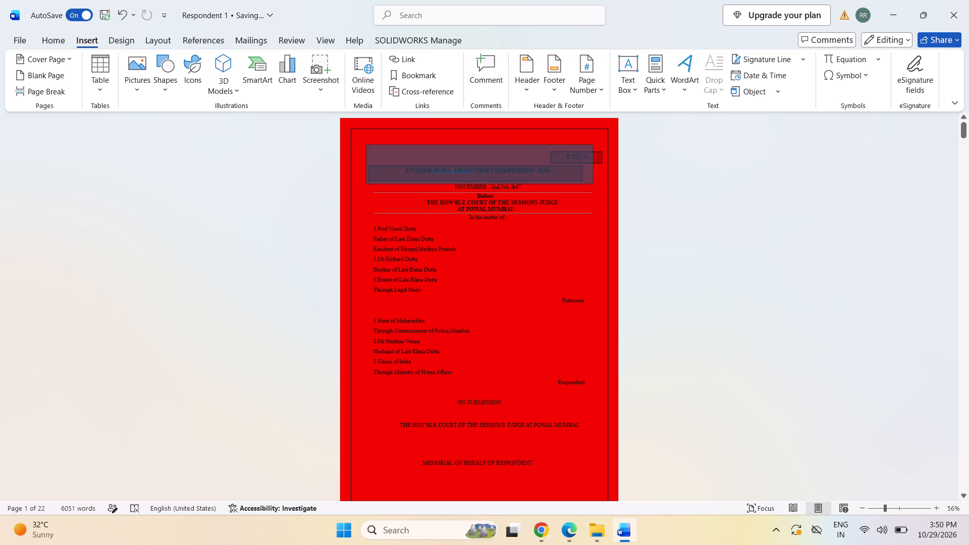
drag(594, 184, 607, 181)
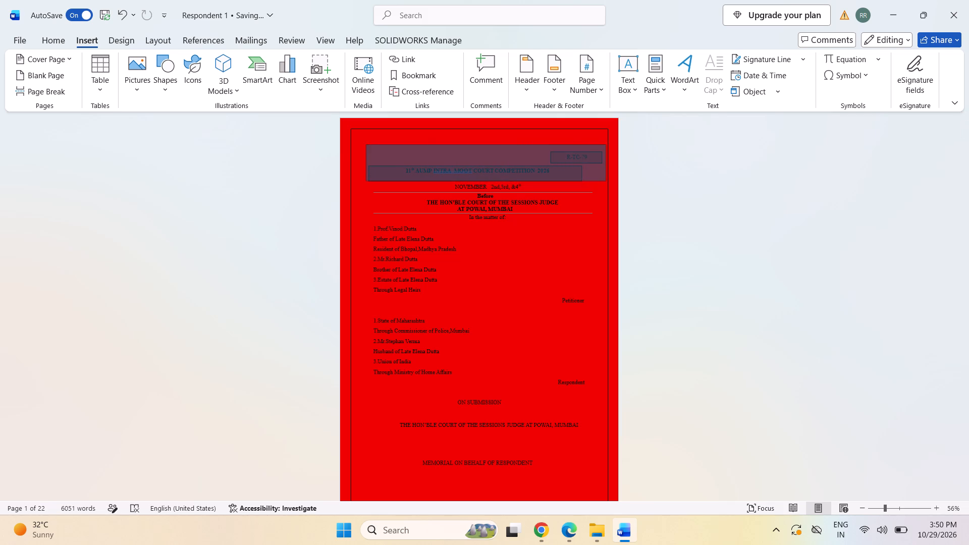
drag(607, 181, 603, 182)
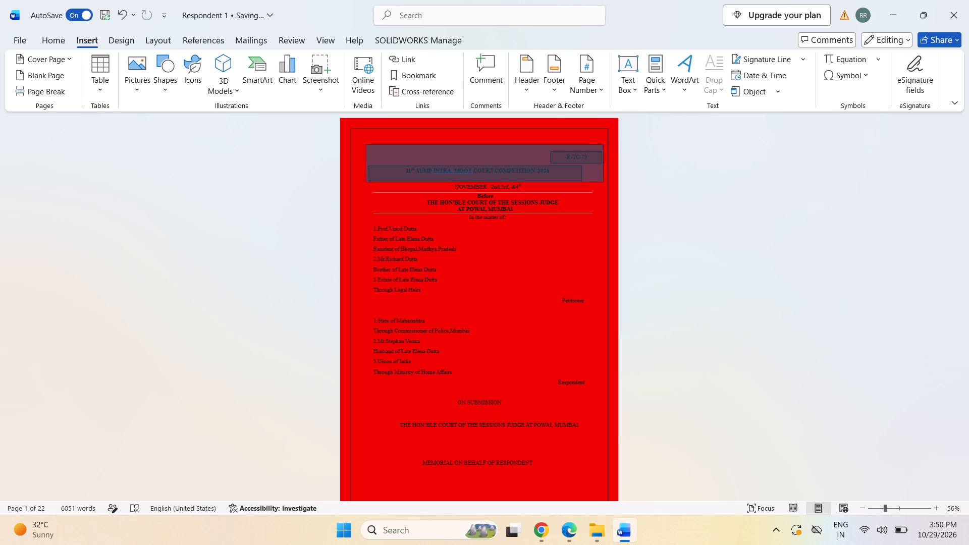
drag(603, 182, 604, 183)
drag(604, 183, 604, 182)
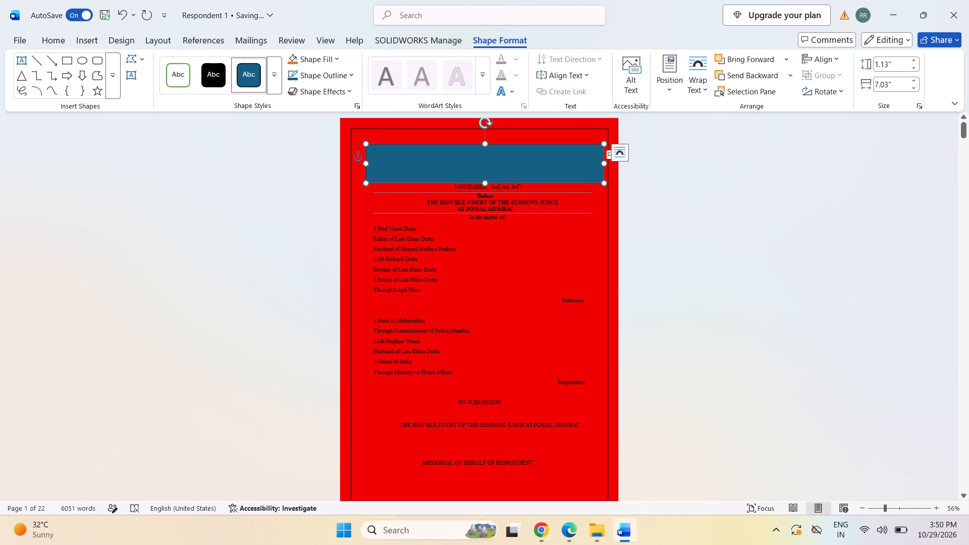
Fill the new rectangle with standard red and set its text wrapping to Behind Text.
click(337, 56)
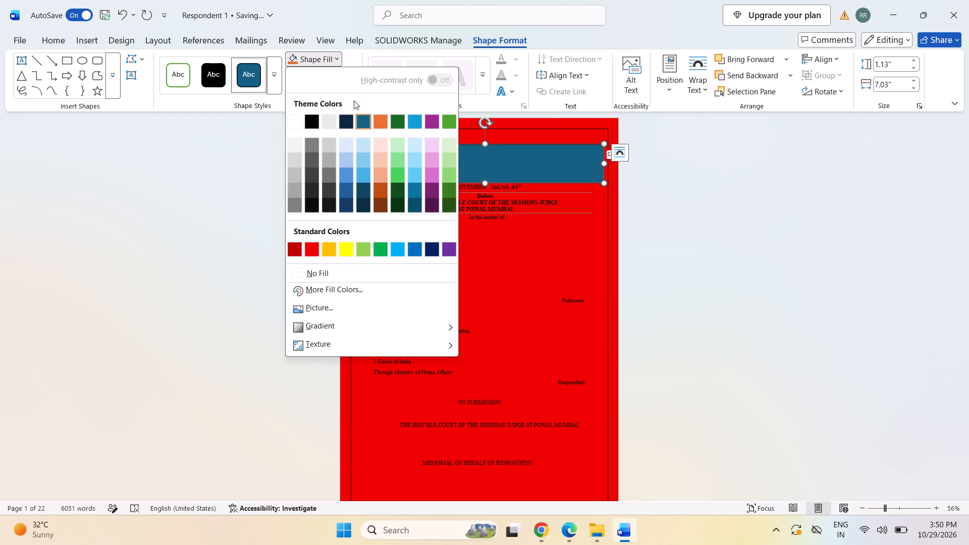
click(312, 253)
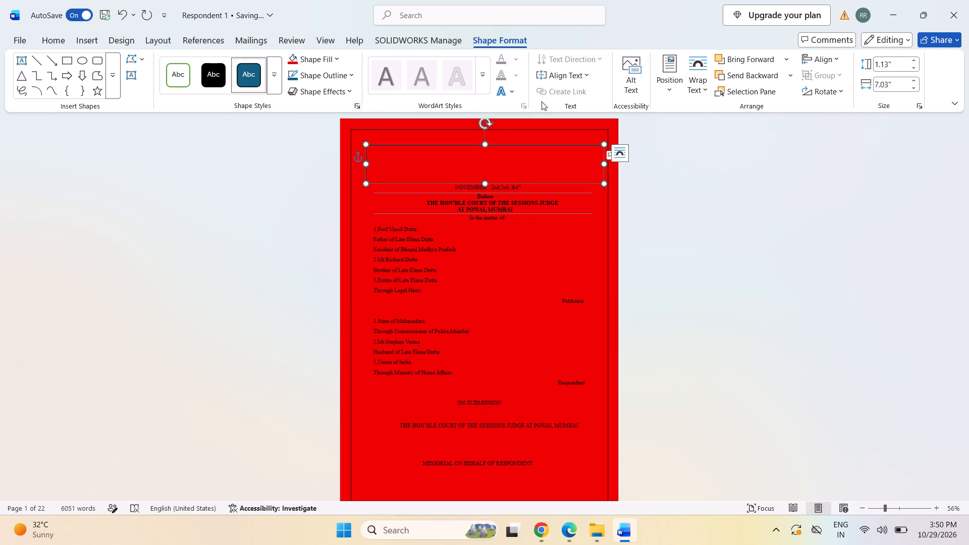
click(697, 86)
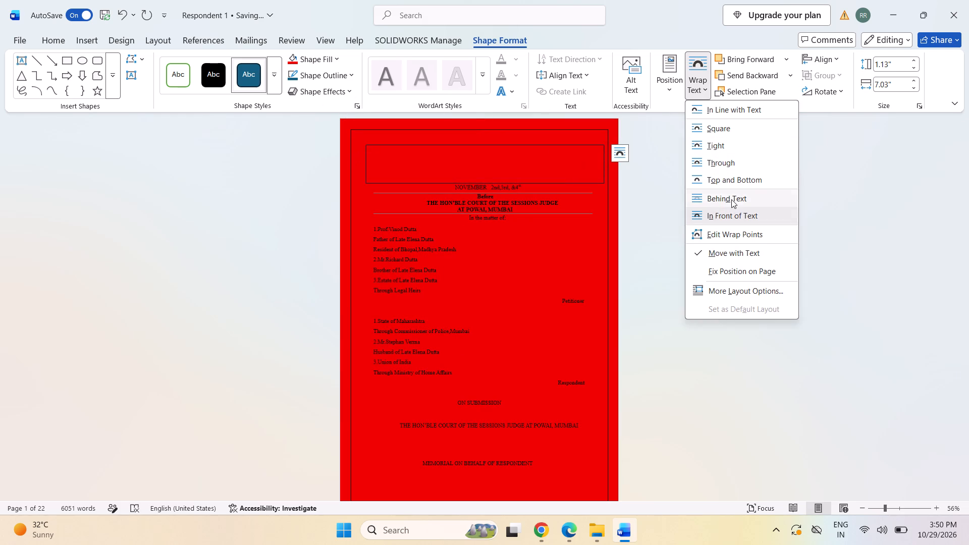
click(731, 199)
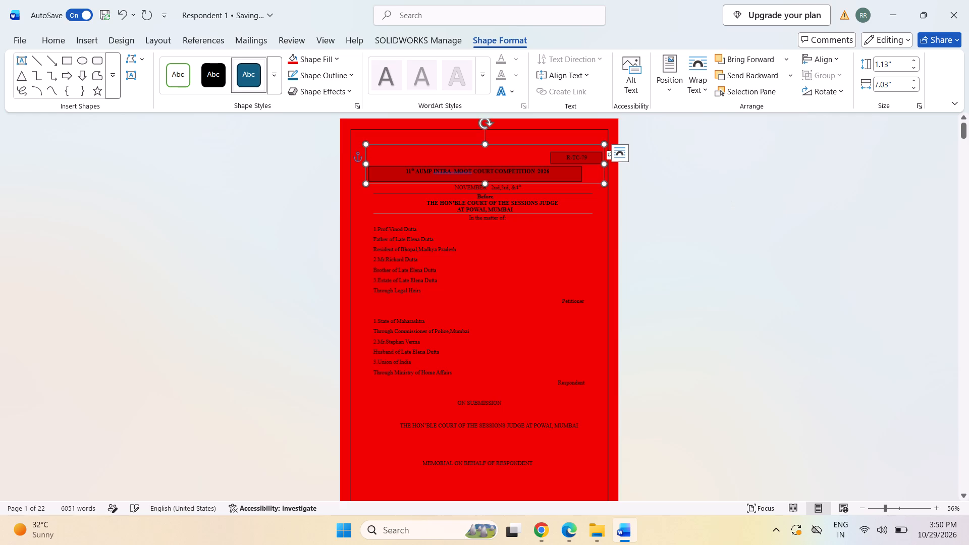
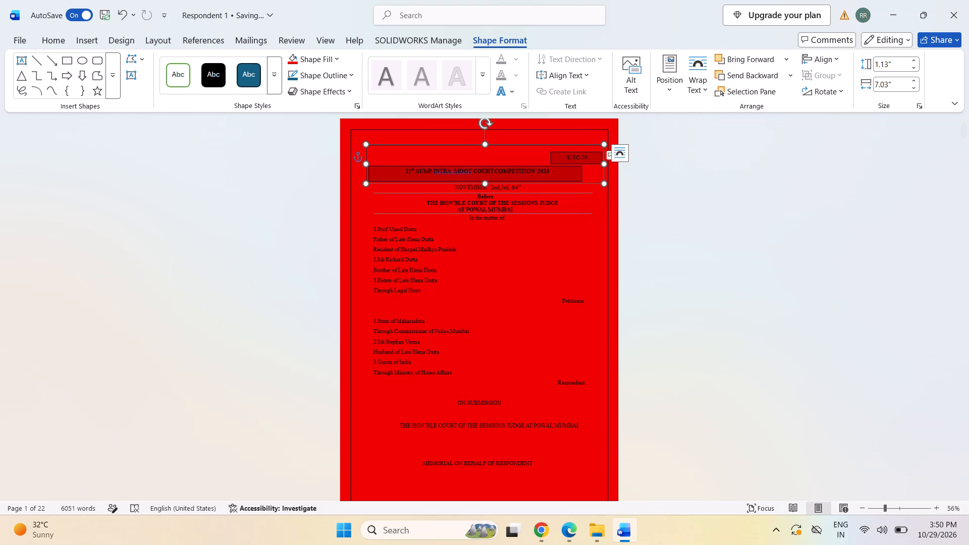
Undo the rectangle drawn over the code box and competition title box, including its red fill and text wrapping.
key(ctrl+z)
click(918, 236)
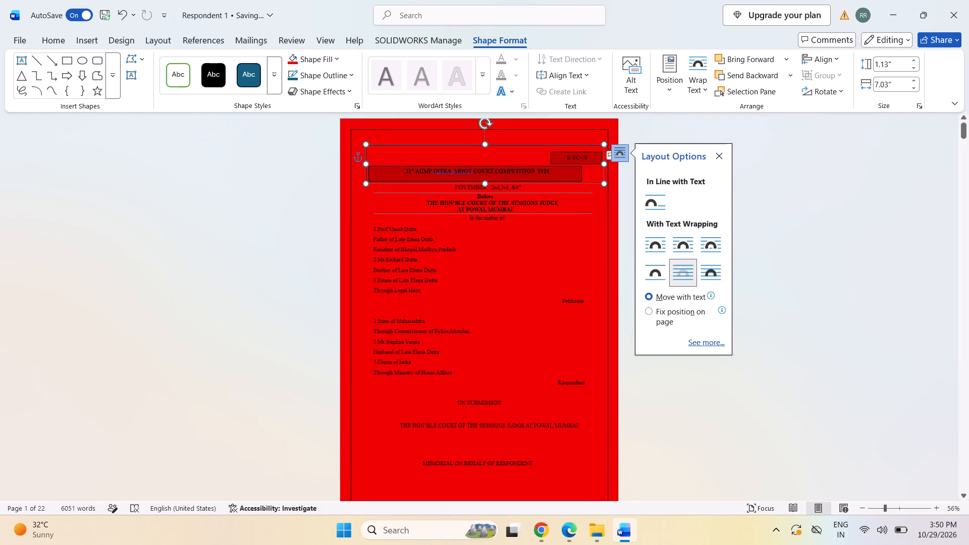
key(ctrl+z)
key(ctrl+z)
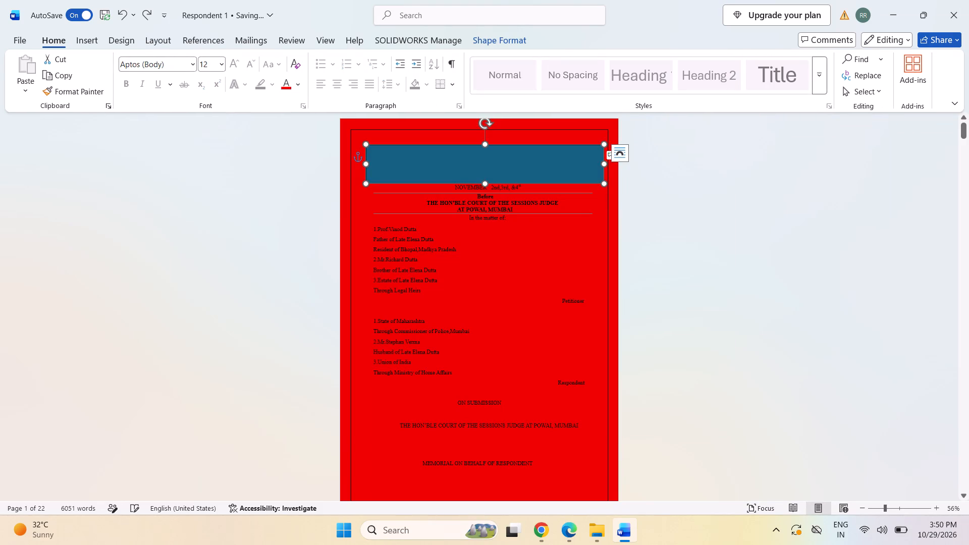
key(ctrl+z)
click(839, 257)
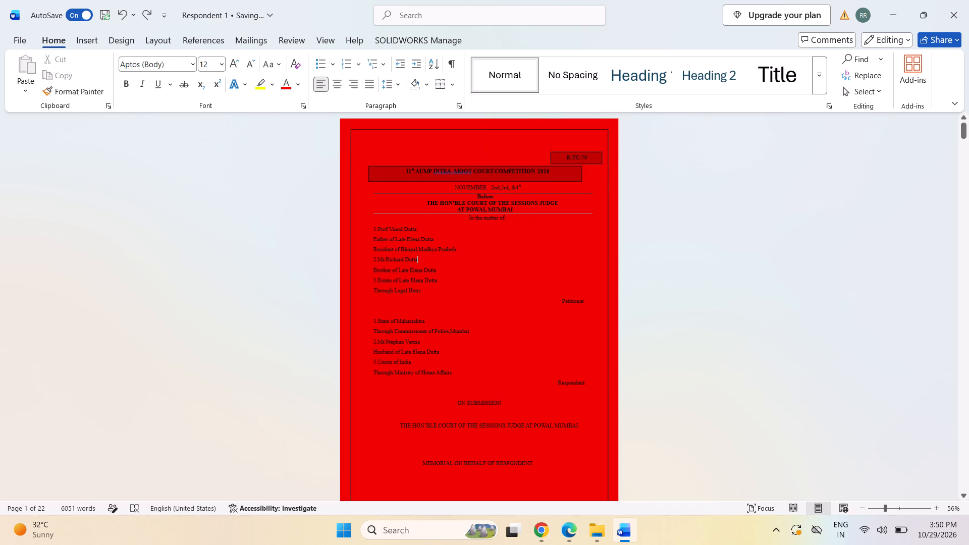
Fill the code box on the cover page with standard red.
click(571, 158)
right_click(571, 158)
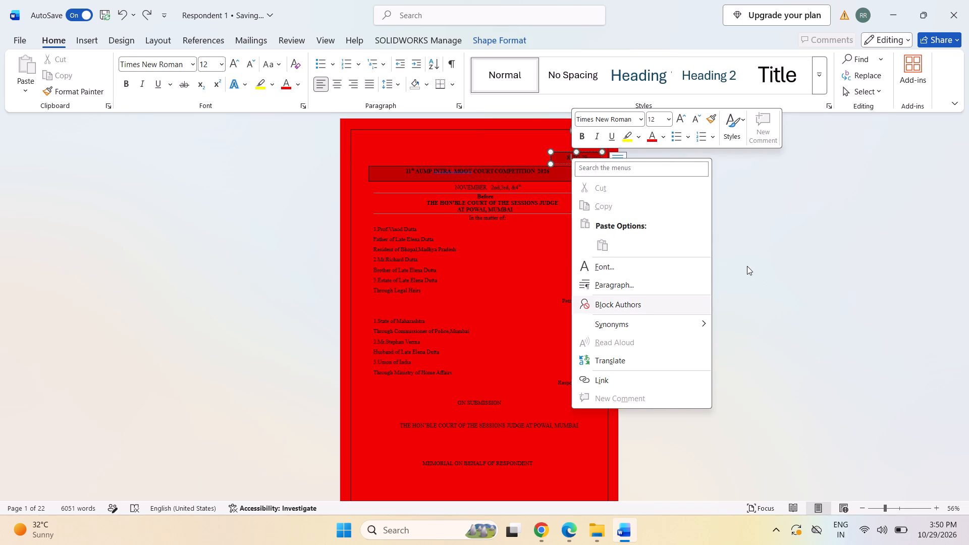
click(745, 241)
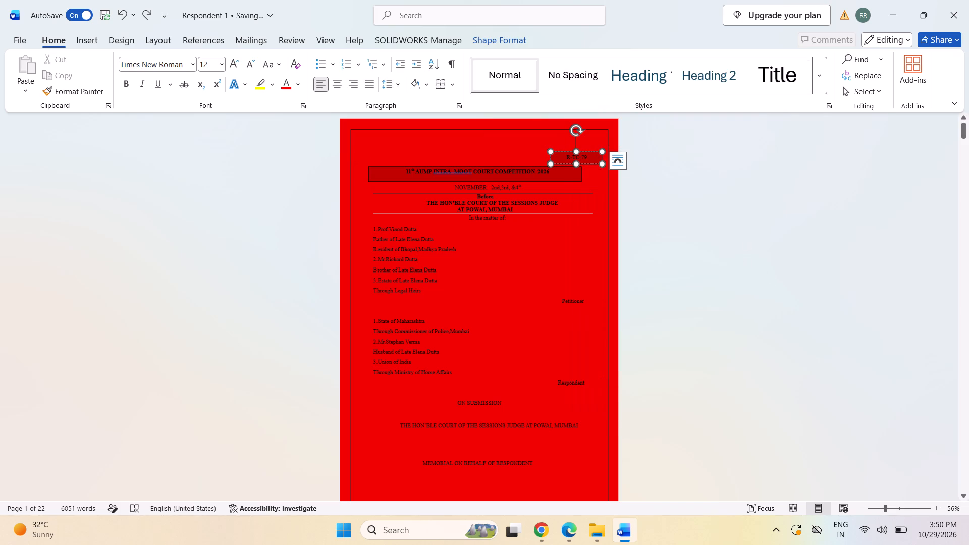
right_click(581, 150)
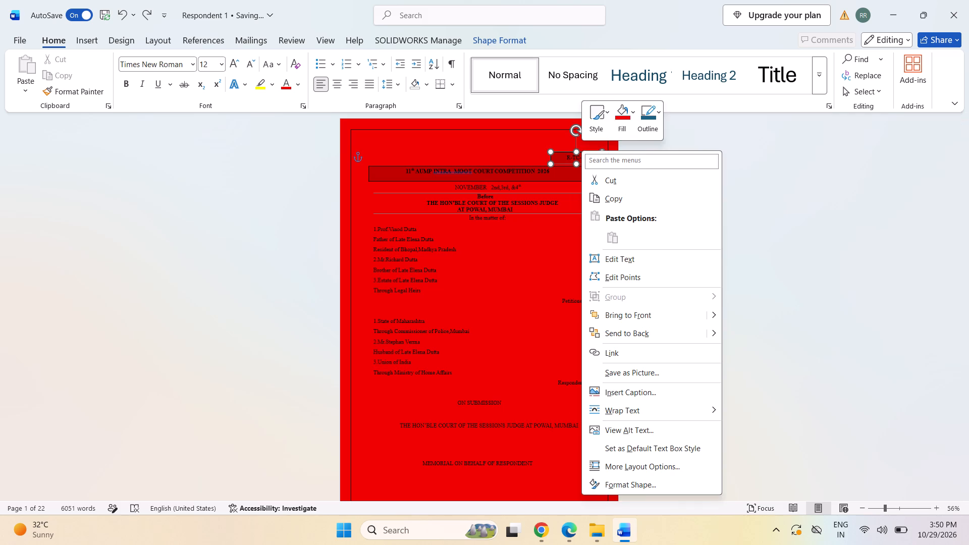
click(622, 121)
click(635, 319)
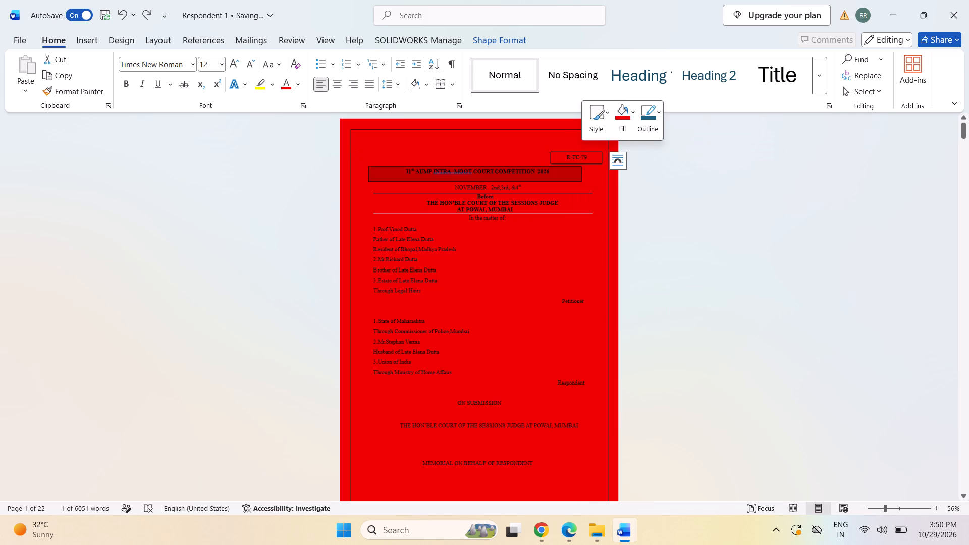
click(672, 216)
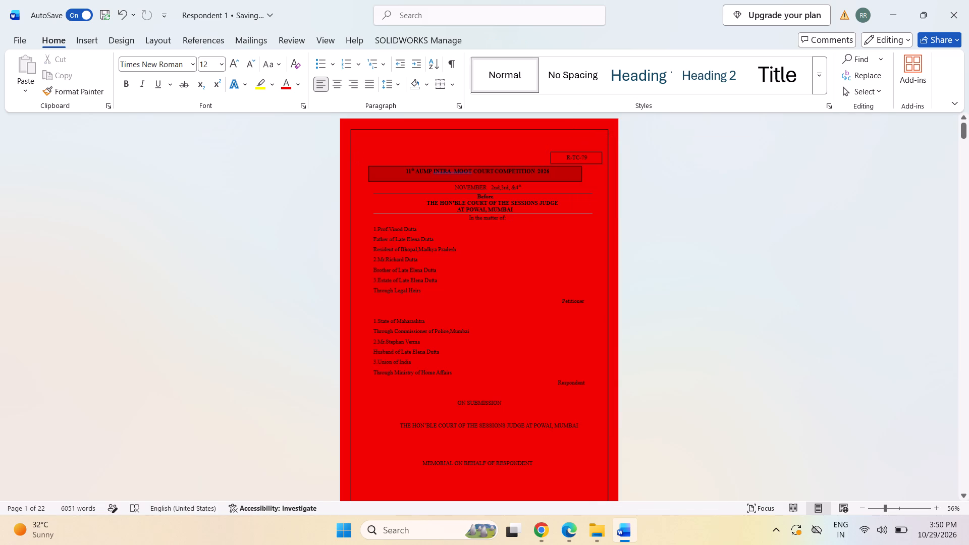
Fill the competition title box on the cover page with standard red.
click(493, 168)
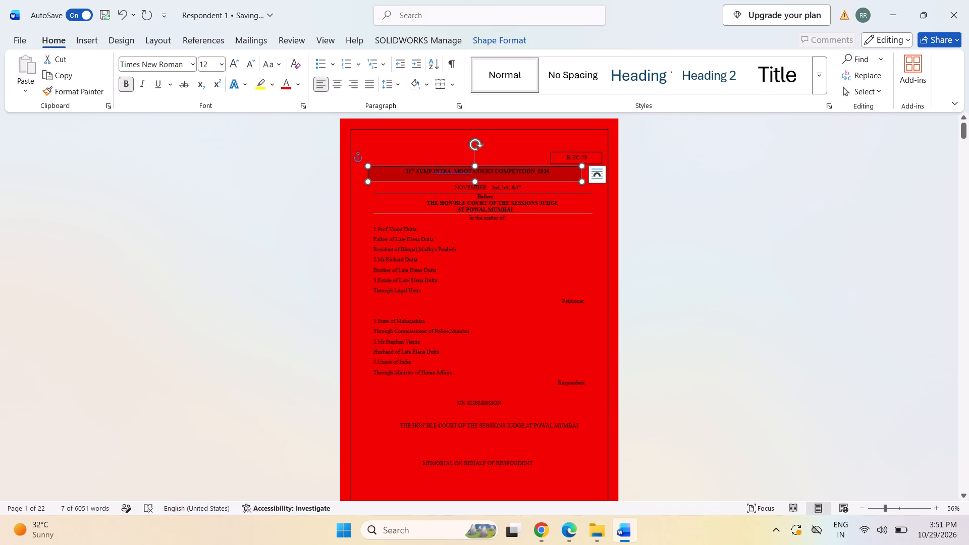
click(484, 165)
right_click(484, 165)
click(529, 134)
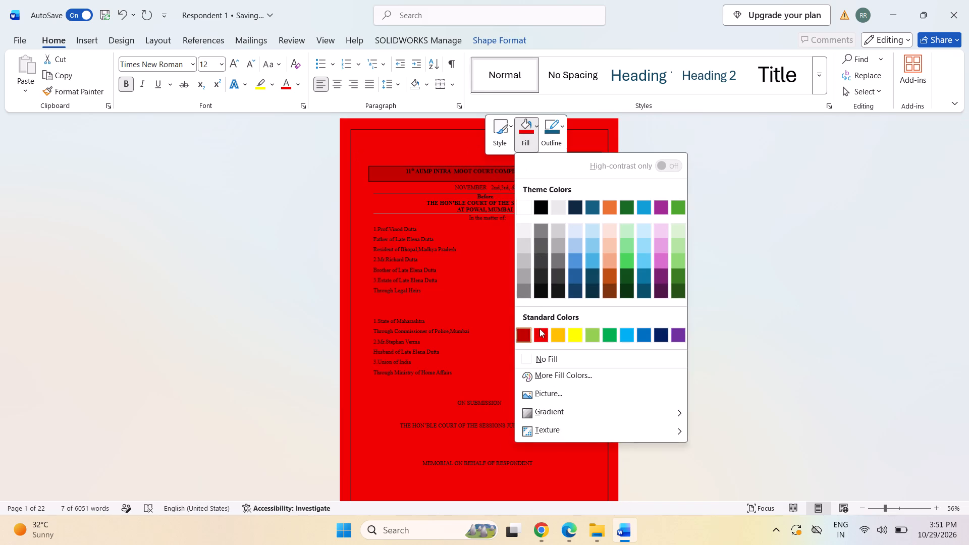
click(540, 329)
click(785, 247)
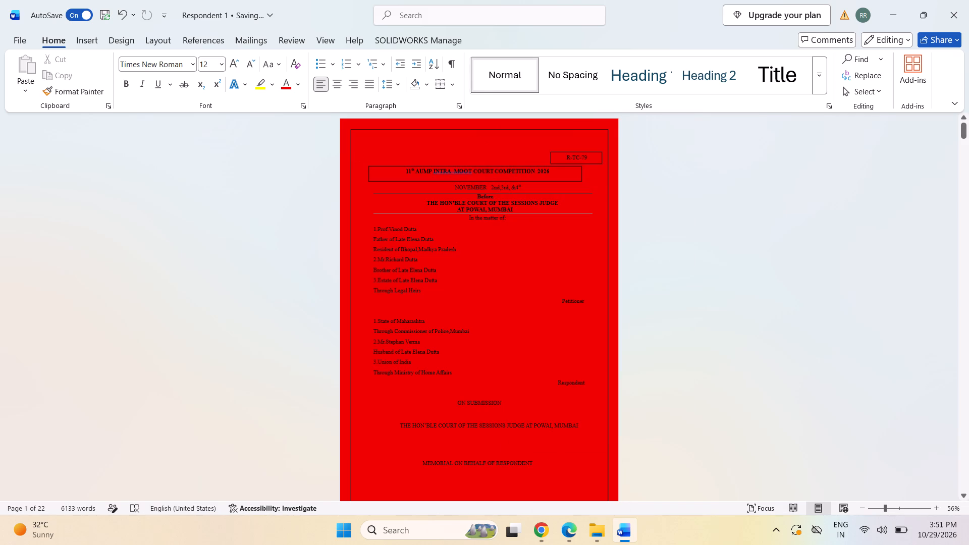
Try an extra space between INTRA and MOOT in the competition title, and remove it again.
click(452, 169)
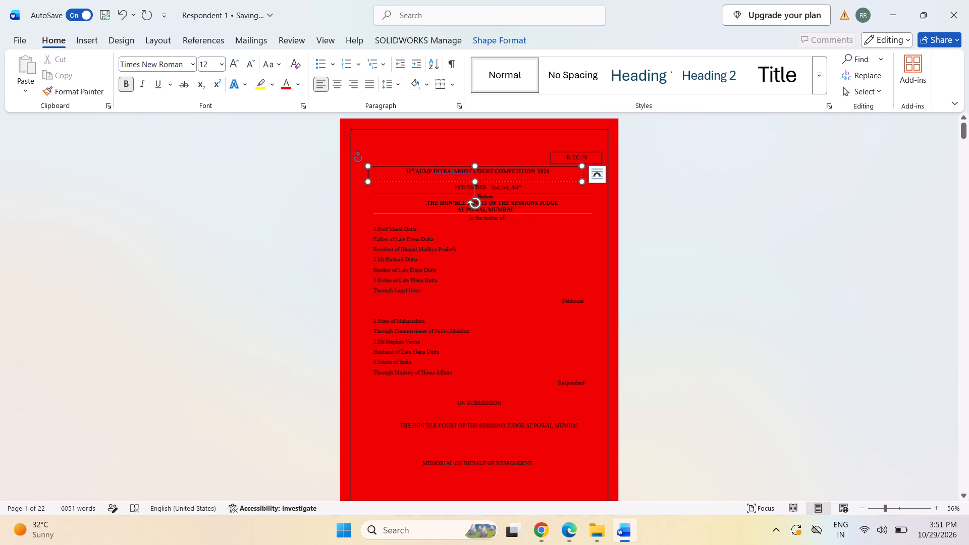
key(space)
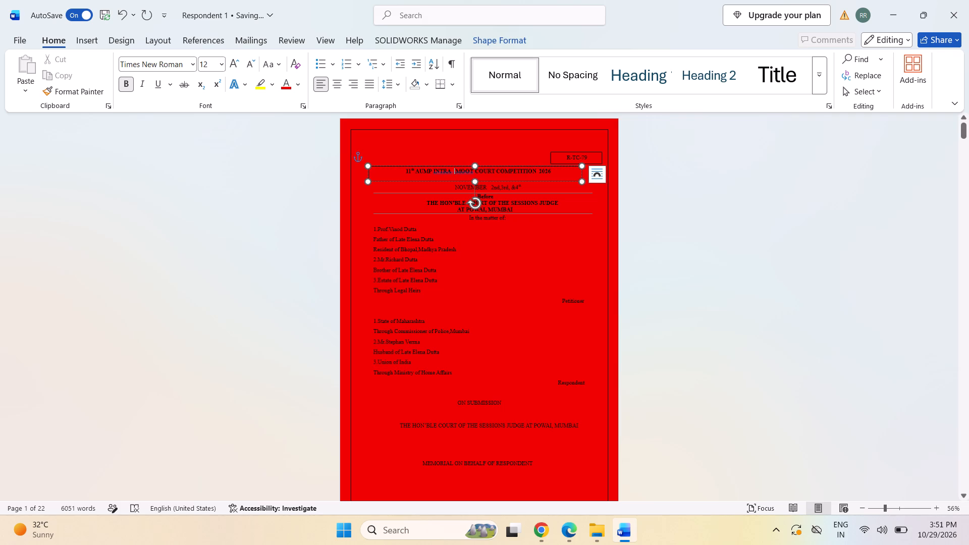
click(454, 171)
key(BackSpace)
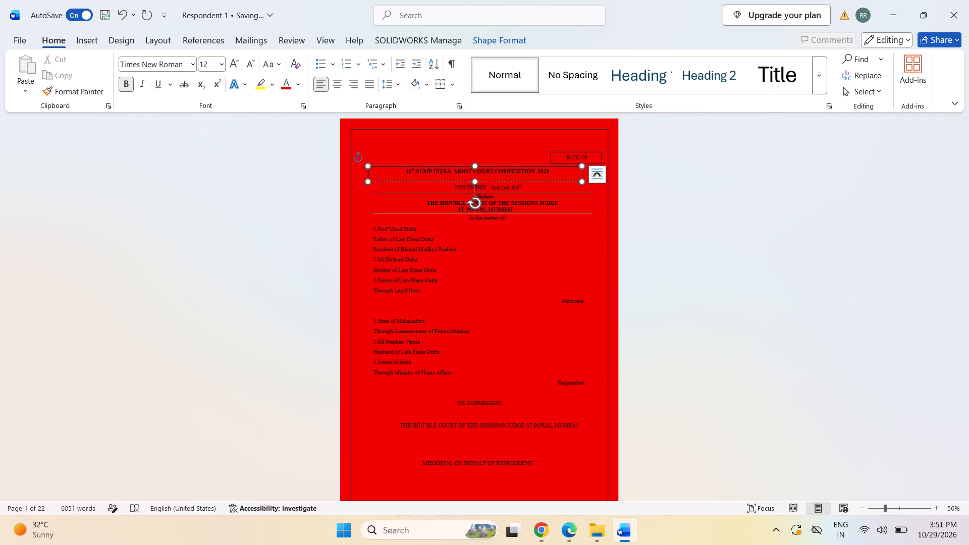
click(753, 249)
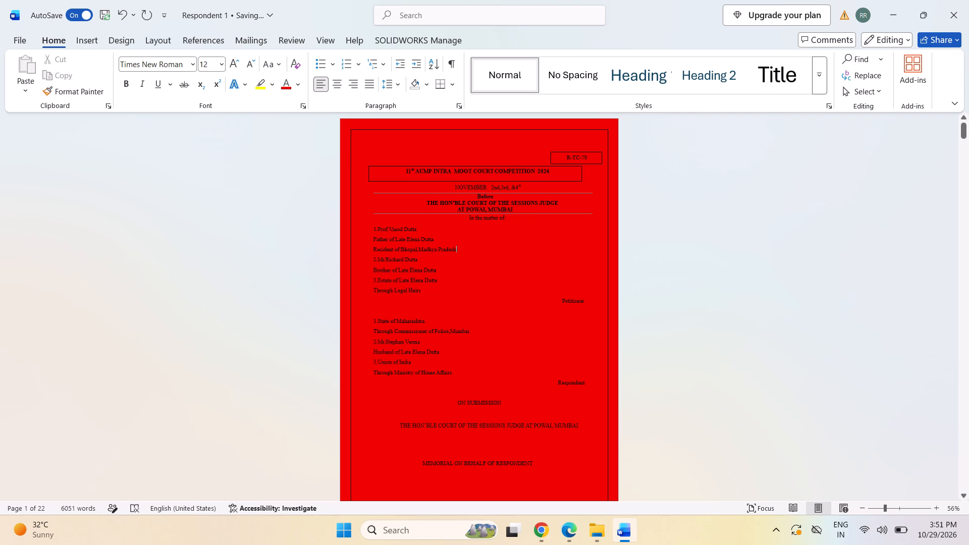
Look through the memorial's opening pages, from the cover to the Index of Authorities, and return to the cover.
scroll(875, 213, down, 20)
scroll(875, 213, down, 18)
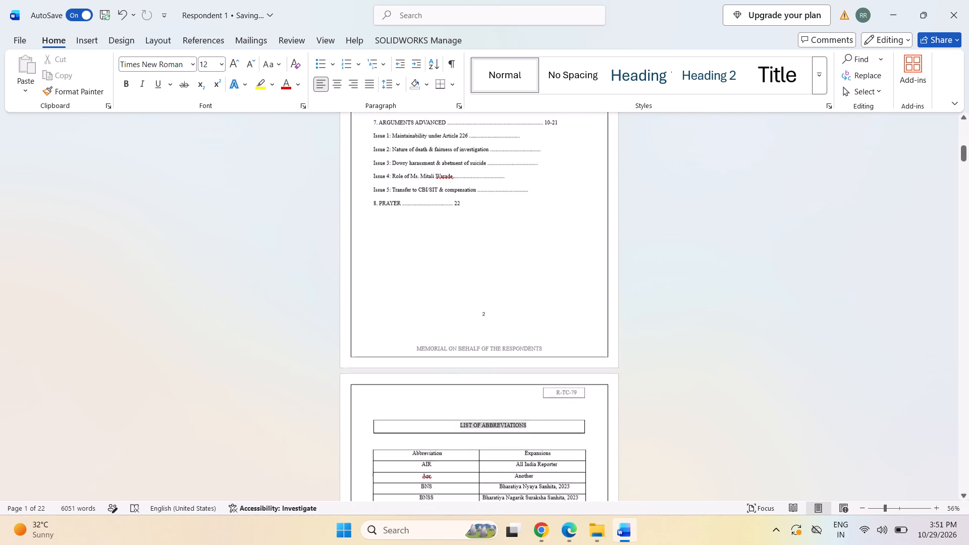
scroll(828, 229, down, 20)
scroll(828, 229, down, 9)
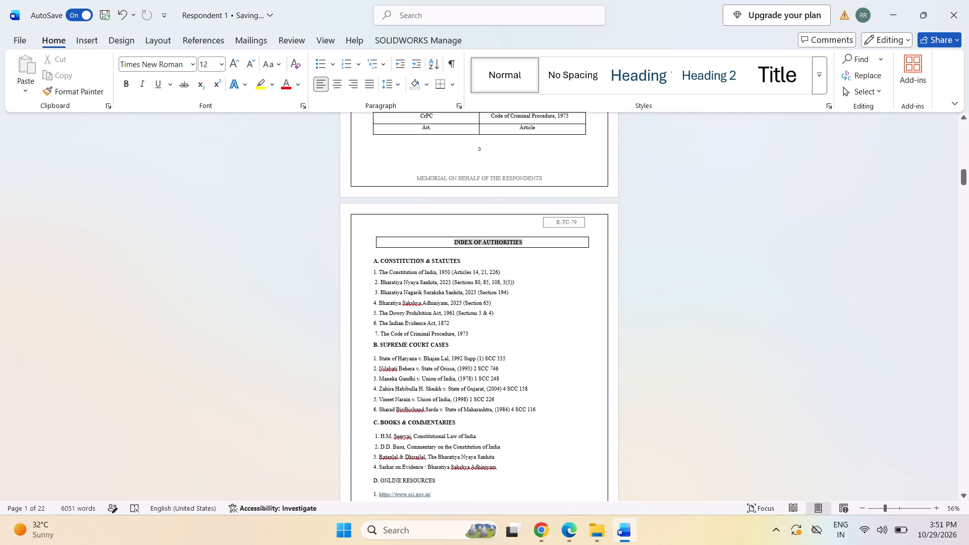
scroll(826, 245, up, 9)
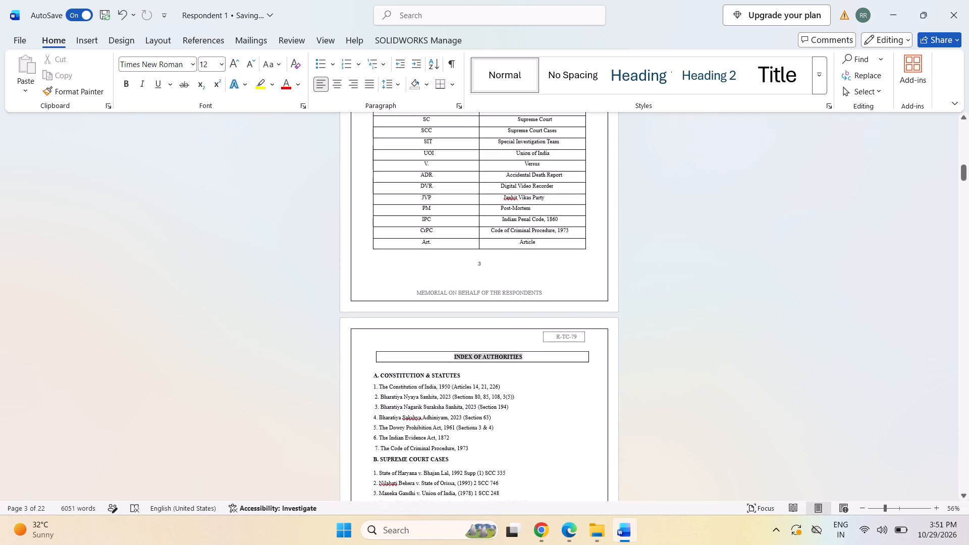
scroll(826, 245, up, 2)
scroll(826, 245, up, 20)
scroll(826, 245, up, 9)
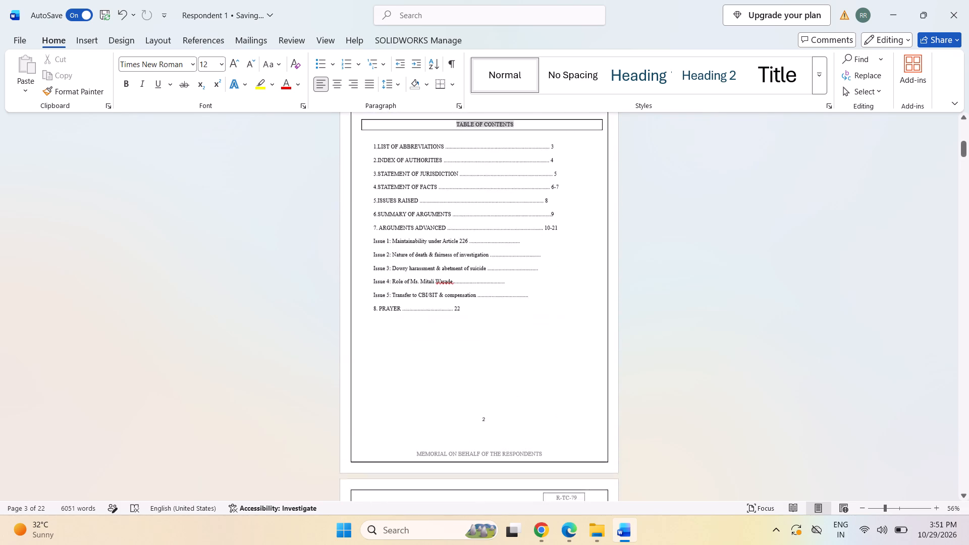
scroll(826, 245, up, 20)
scroll(826, 245, up, 15)
middle_click(826, 245)
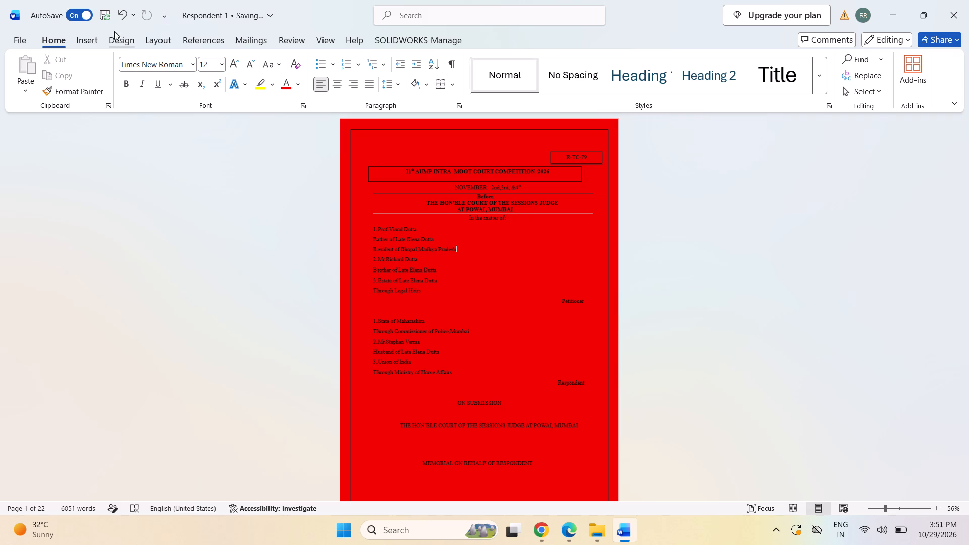
Export the memorial as a PDF named Respondent 2.2 in the Documents folder.
click(14, 41)
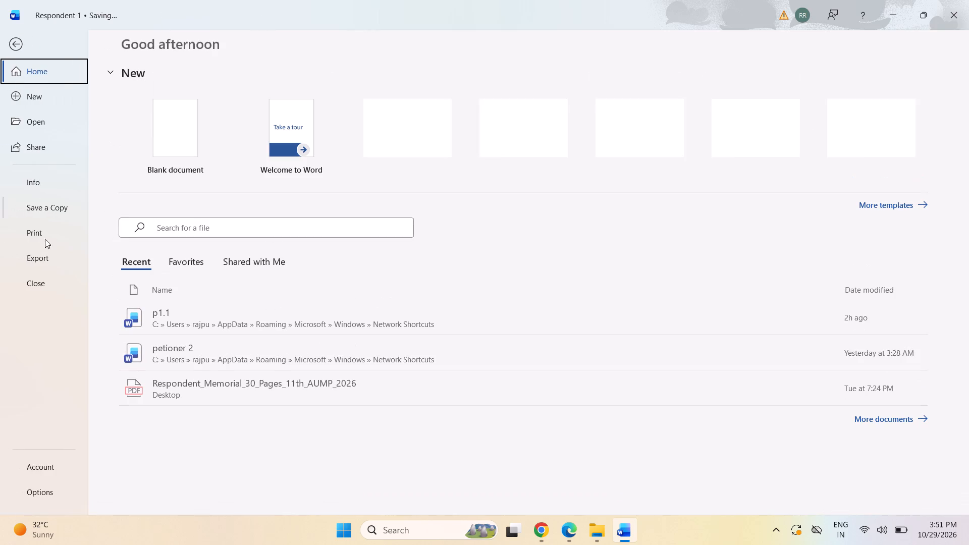
click(35, 257)
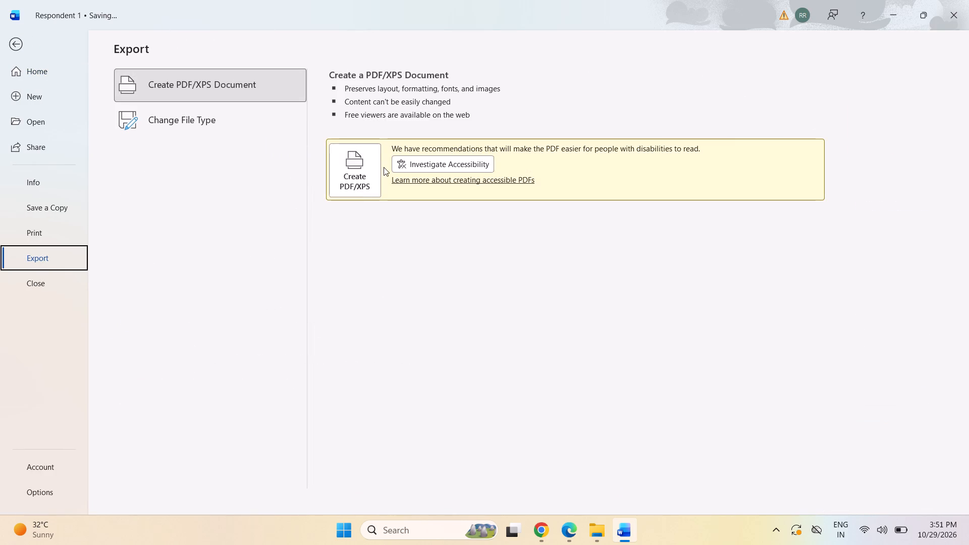
click(347, 174)
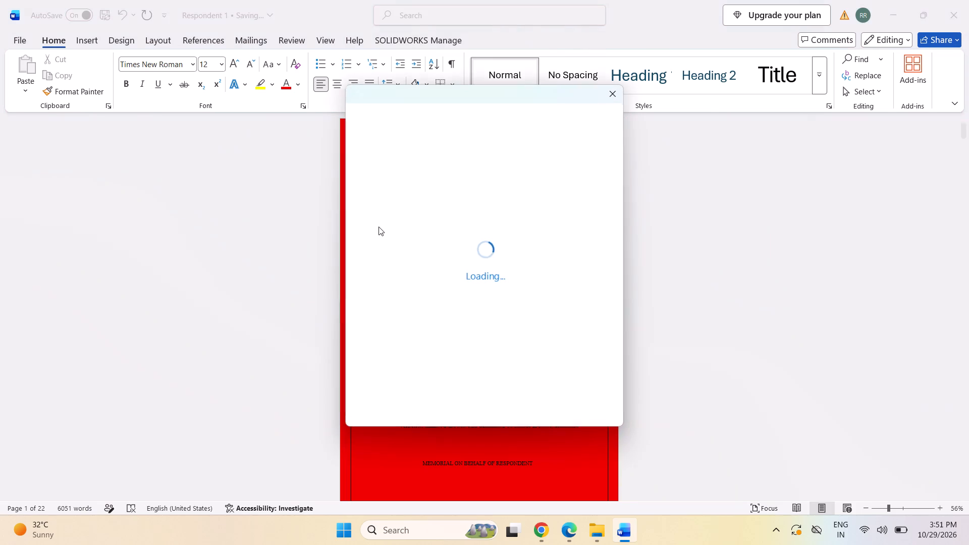
click(611, 89)
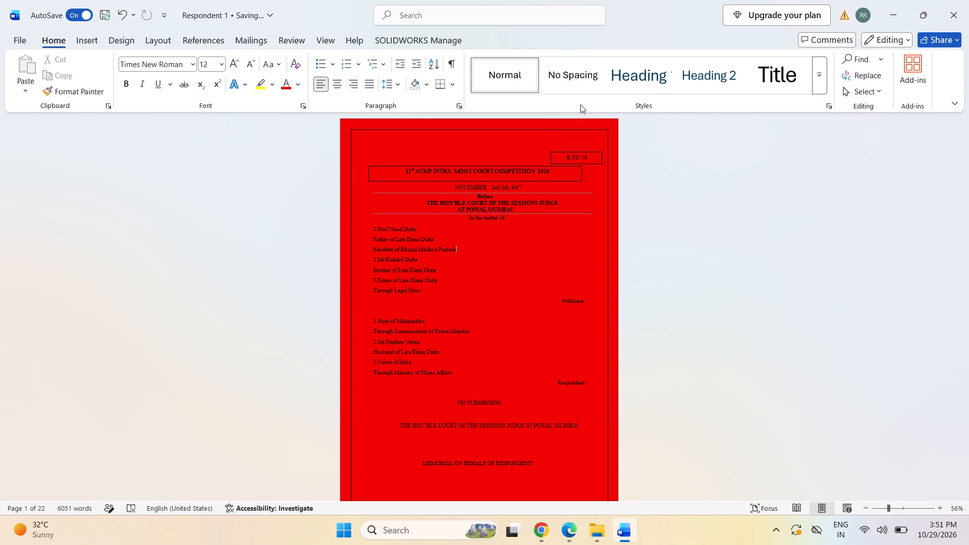
click(617, 98)
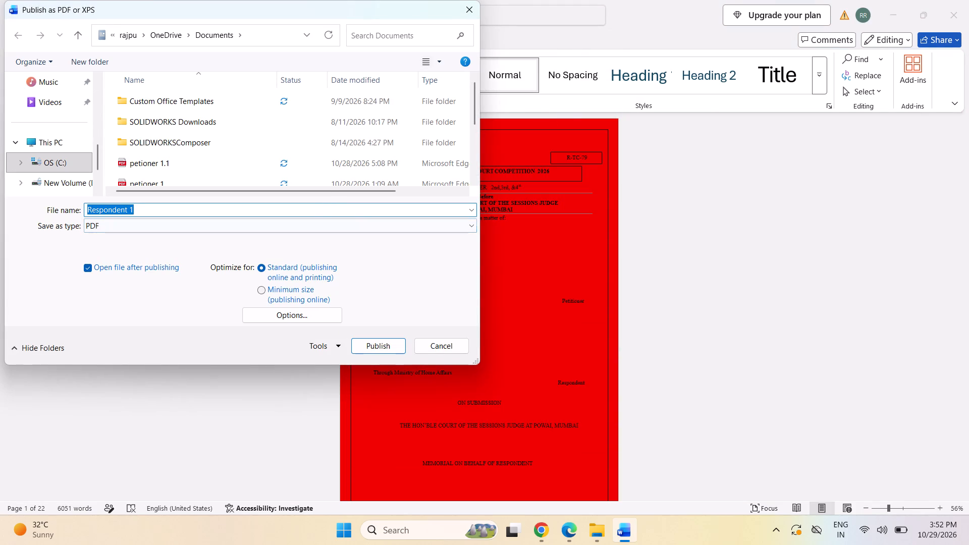
click(313, 210)
key(BackSpace)
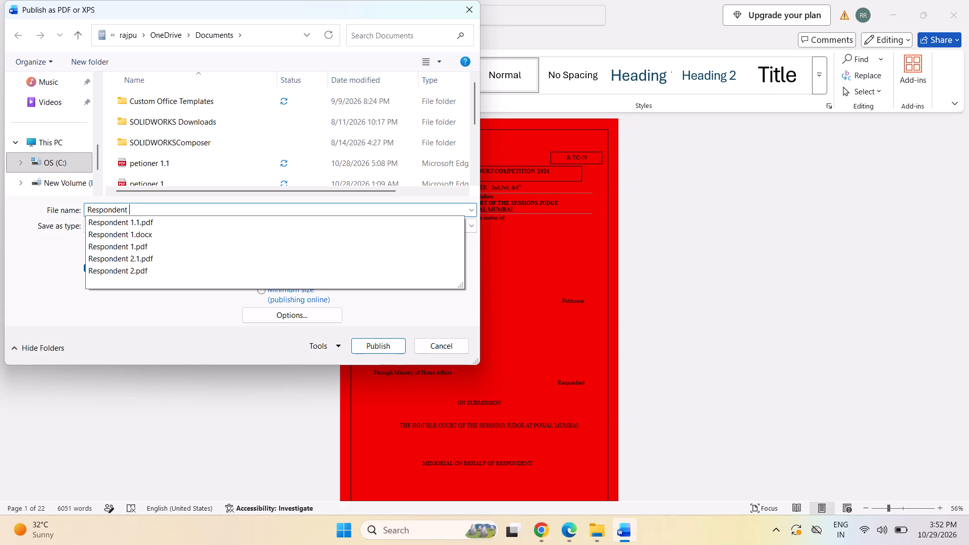
text(2.2)
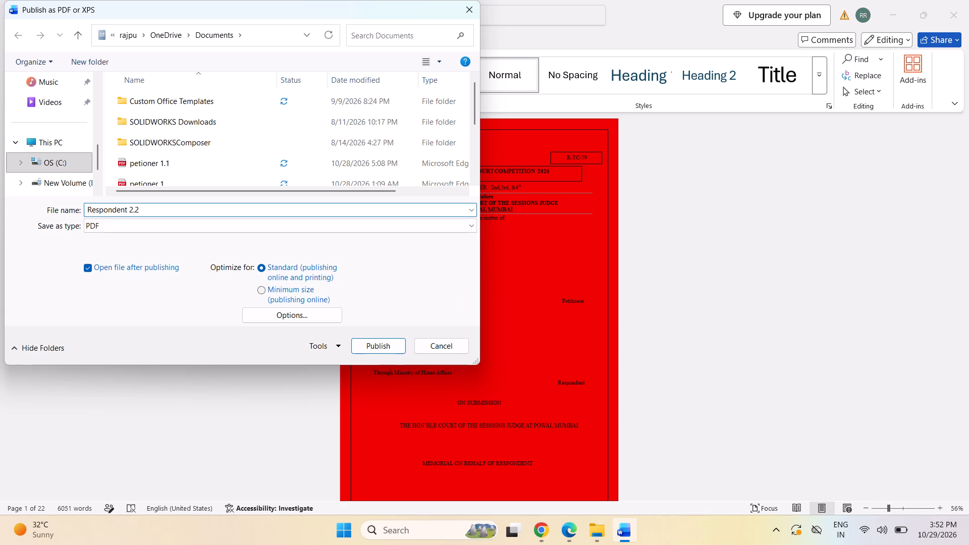
click(365, 344)
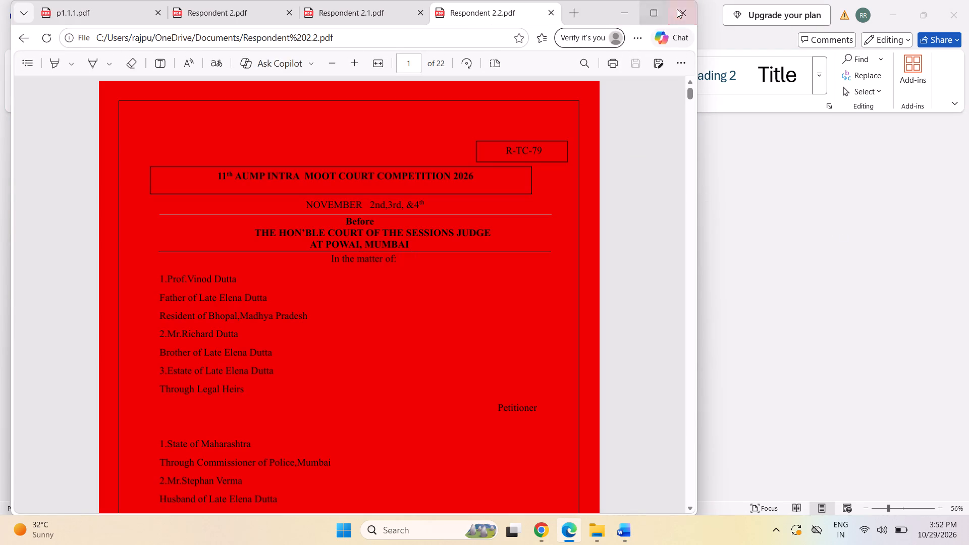
Close the Edge window with the exported Respondent 2.2 PDF and return to the memorial in Word.
click(681, 9)
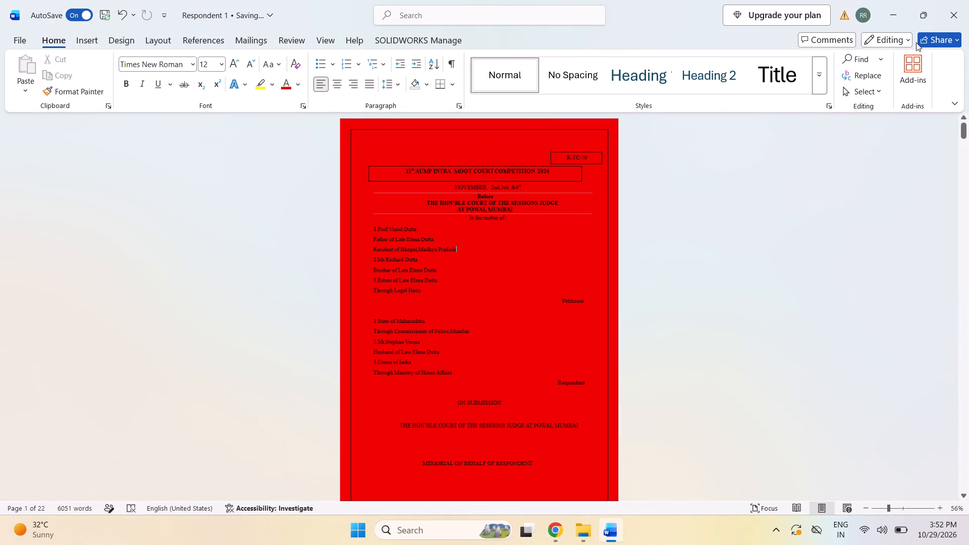
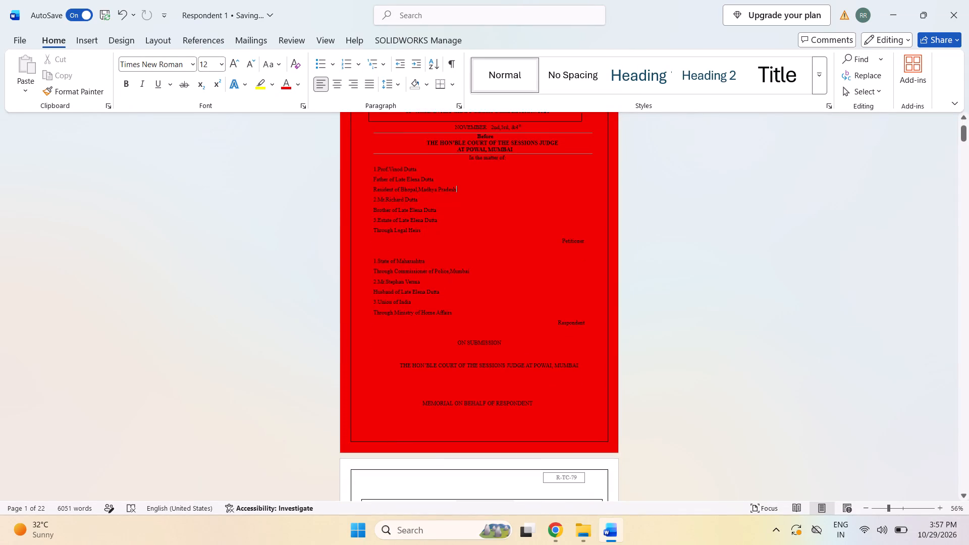
Open the page 2 footer for editing at the end of MEMORIAL ON BEHALF OF THE RESPONDENTS.
scroll(547, 415, down, 3)
scroll(539, 404, down, 19)
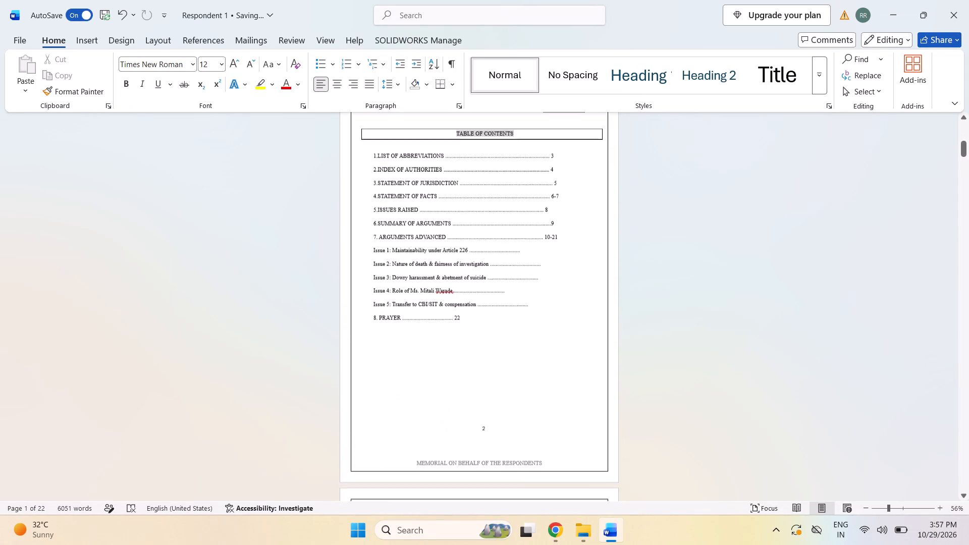
scroll(526, 385, down, 3)
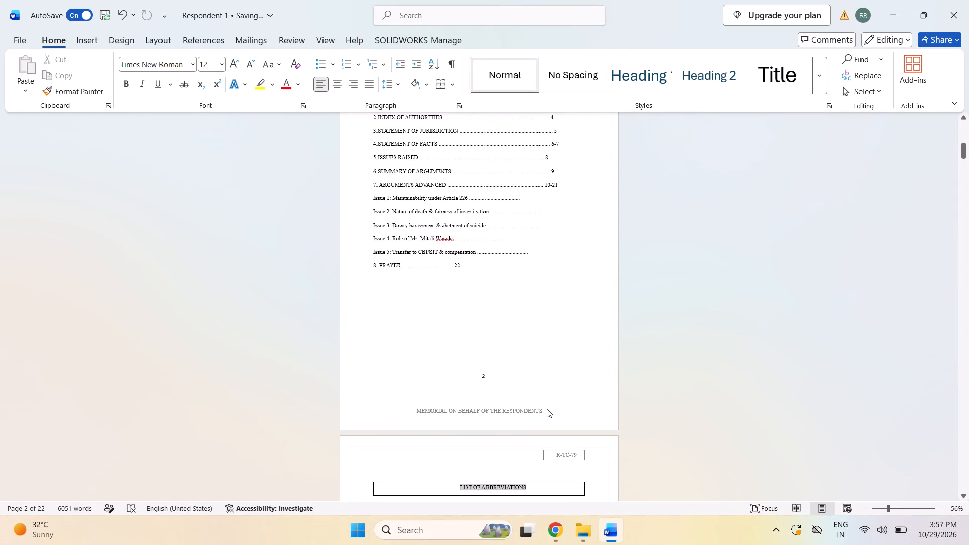
double_click(547, 409)
click(543, 412)
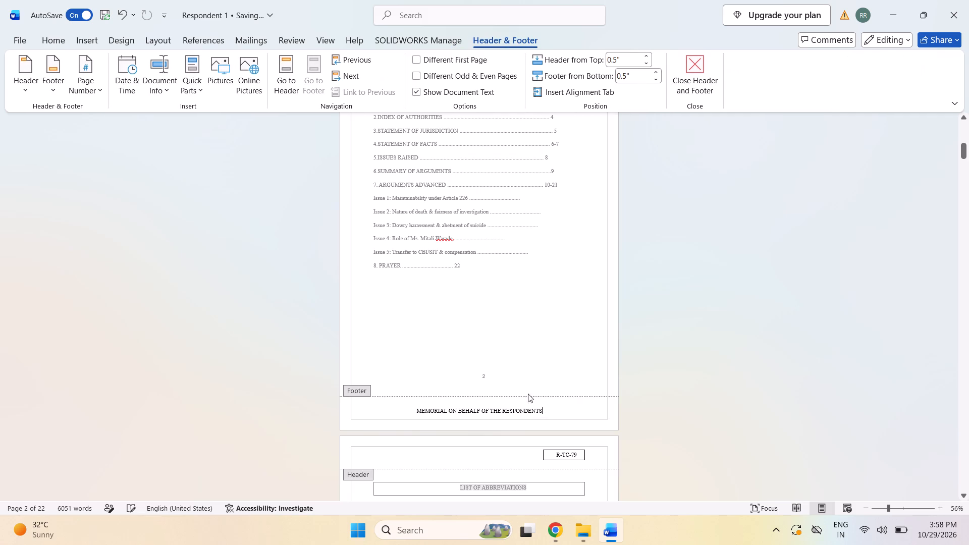
Change RESPONDENTS to RESPONDENT in the footer line MEMORIAL ON BEHALF OF THE RESPONDENTS and return to the body text.
key(BackSpace)
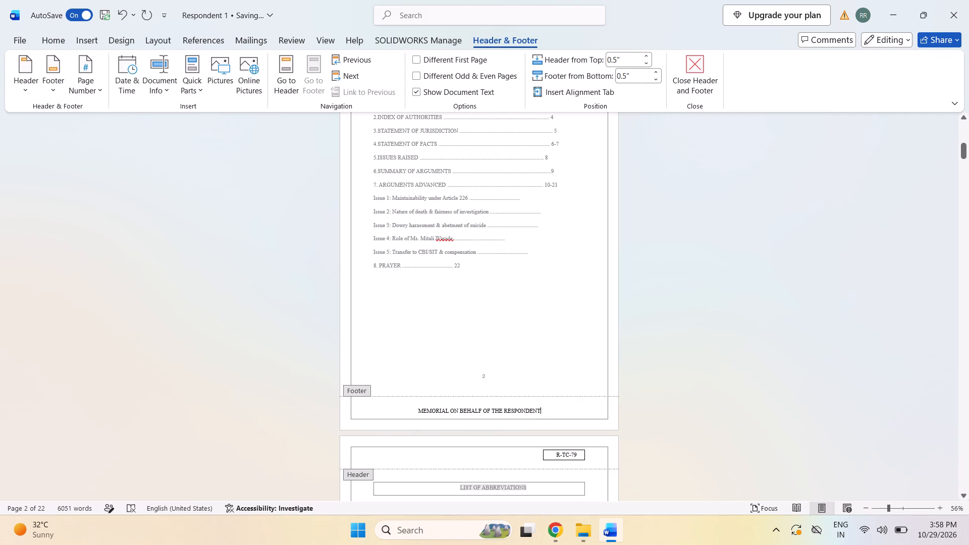
double_click(532, 319)
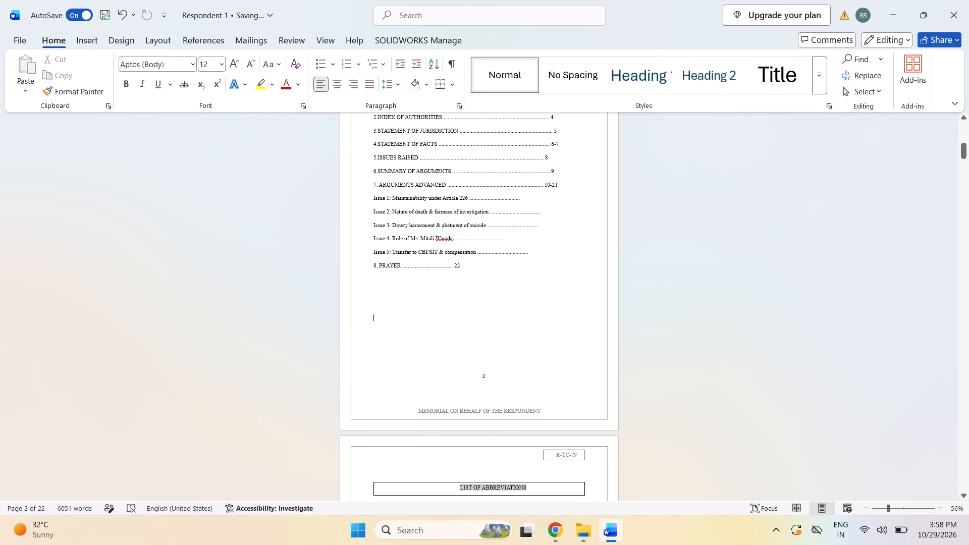
Check the cover page, the Table of Contents and the List of Abbreviations for wording and layout, including the footers.
scroll(834, 316, up, 20)
scroll(834, 316, up, 2)
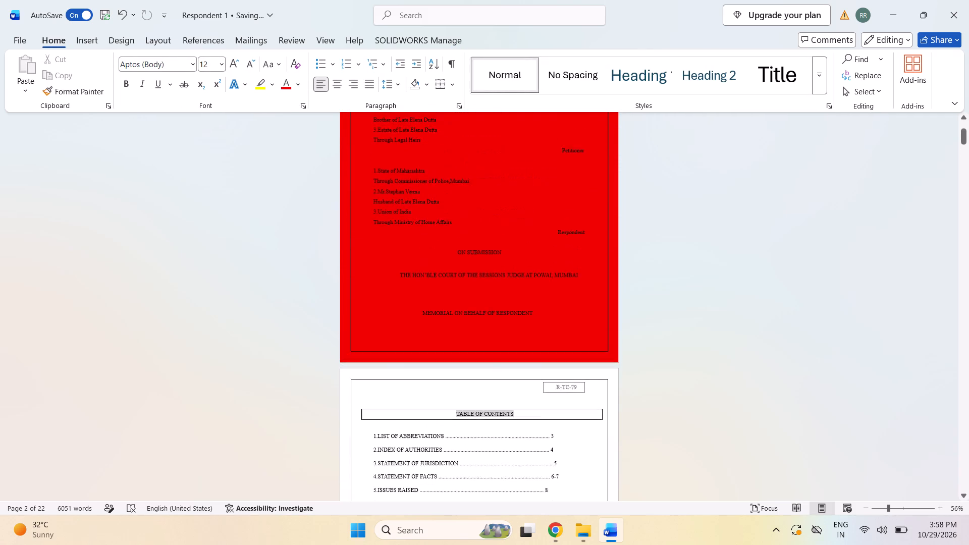
scroll(830, 315, up, 4)
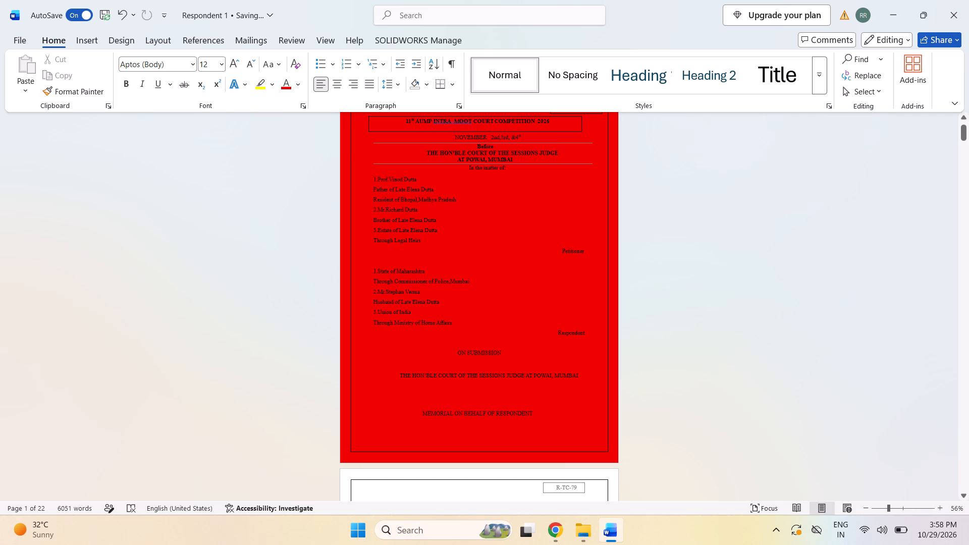
scroll(757, 344, up, 4)
scroll(752, 345, down, 1)
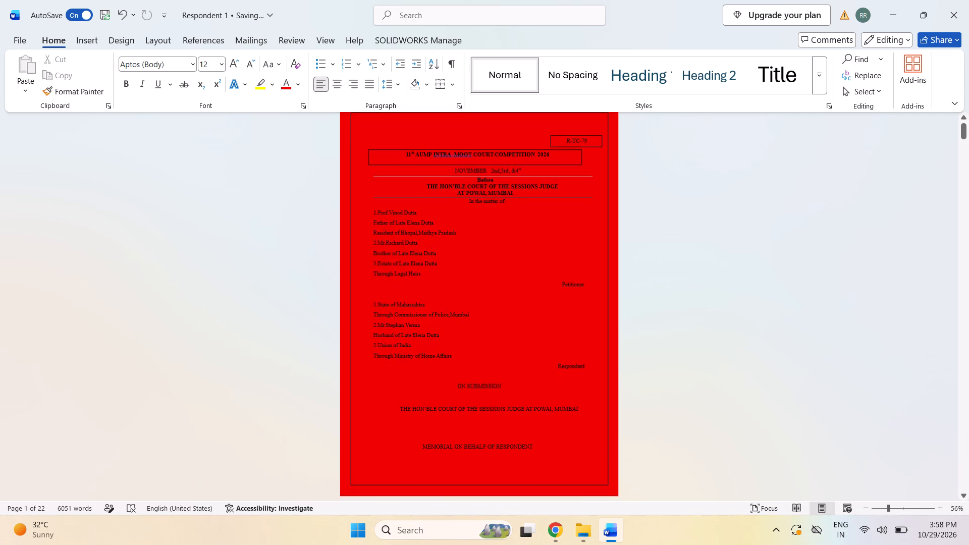
scroll(695, 314, down, 3)
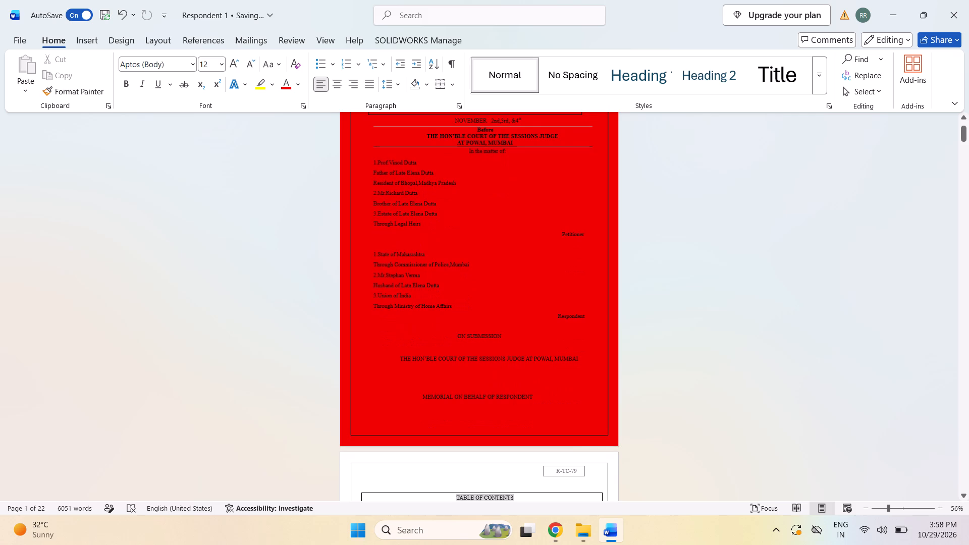
scroll(627, 377, down, 16)
scroll(664, 360, down, 6)
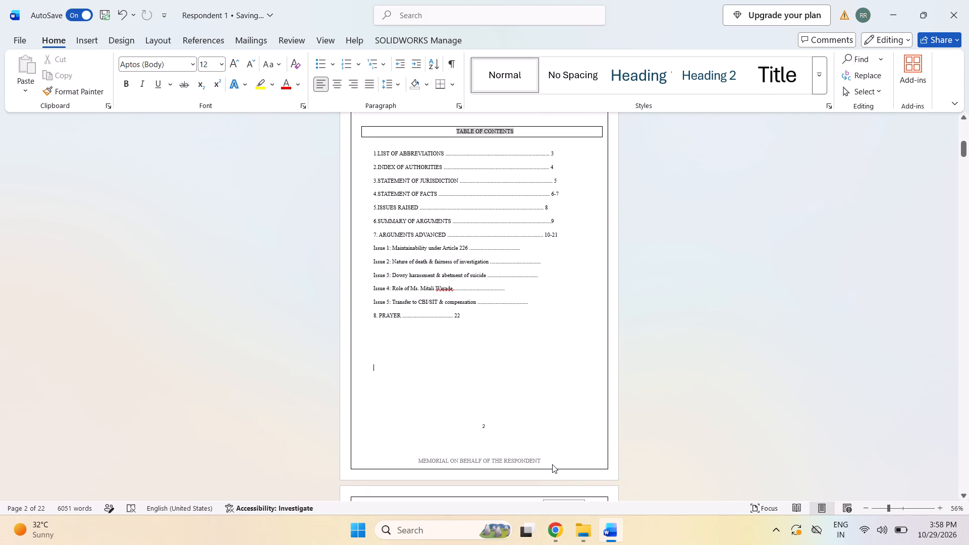
scroll(599, 440, down, 20)
scroll(599, 439, up, 11)
scroll(595, 438, down, 12)
scroll(595, 438, up, 13)
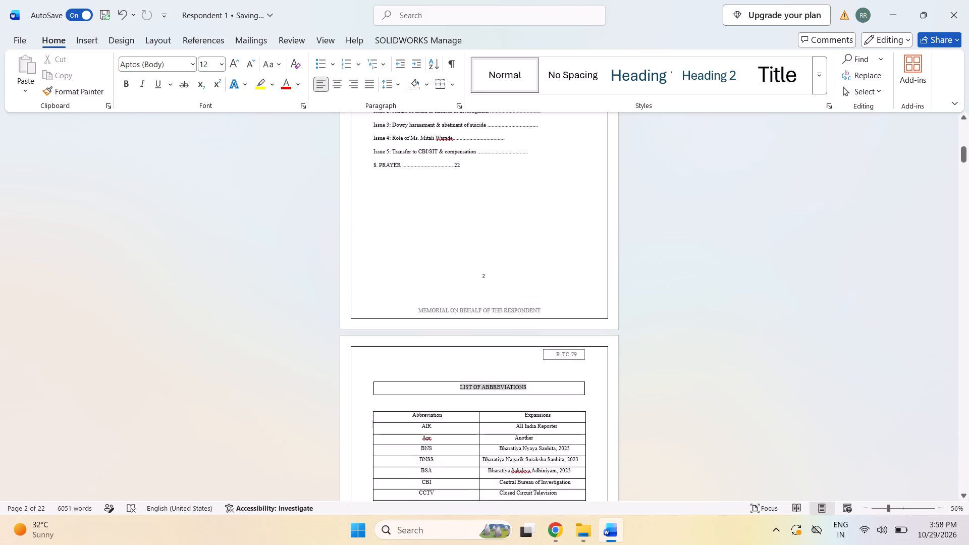
scroll(820, 335, up, 9)
scroll(815, 334, down, 20)
scroll(815, 334, down, 8)
scroll(809, 340, up, 6)
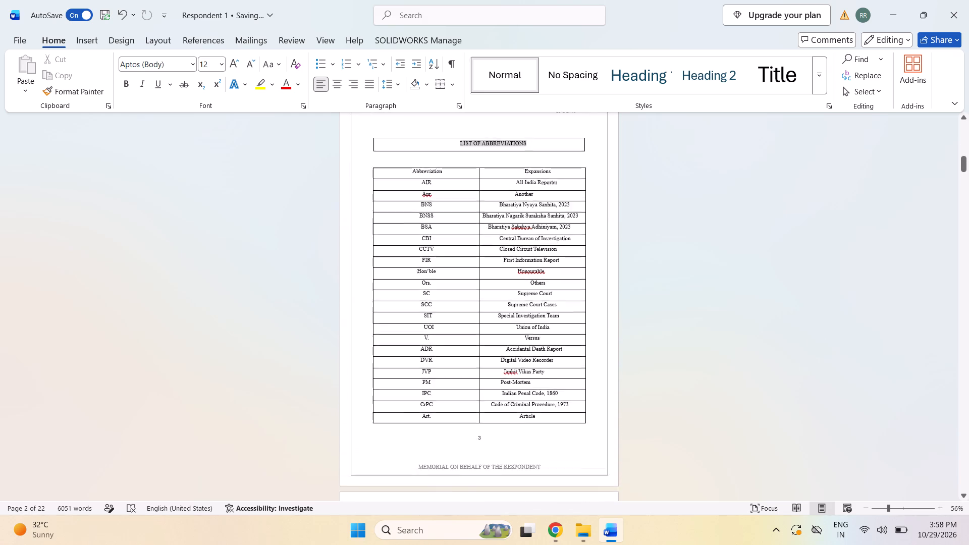
Remove the stray leading spaces before items 2, 3 and 7 under Constitution & Statutes in the Index of Authorities.
scroll(805, 339, down, 15)
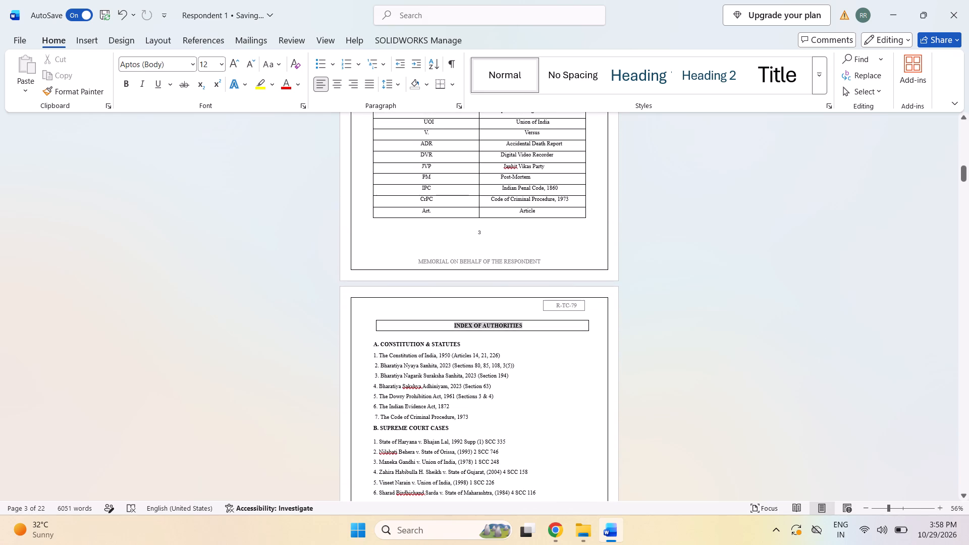
click(376, 365)
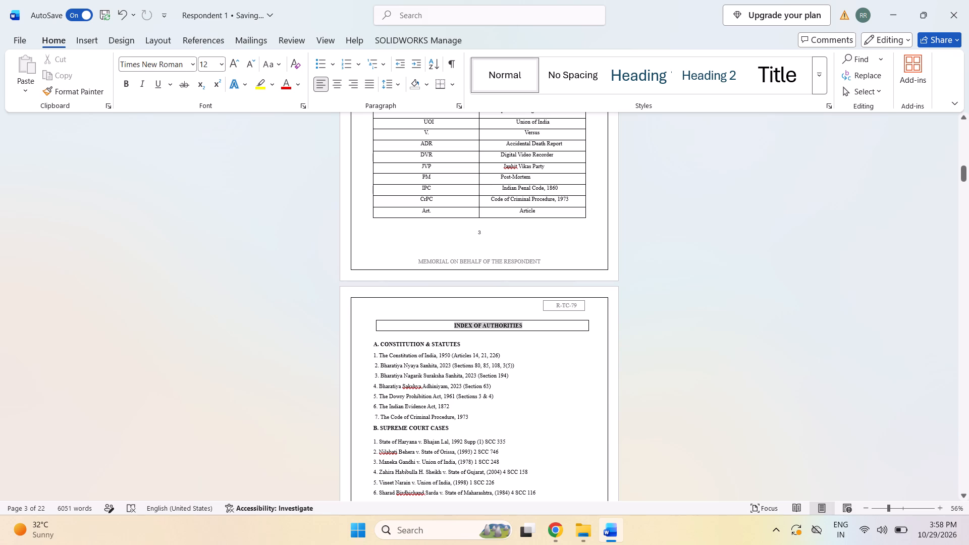
key(BackSpace)
key(Down)
key(BackSpace)
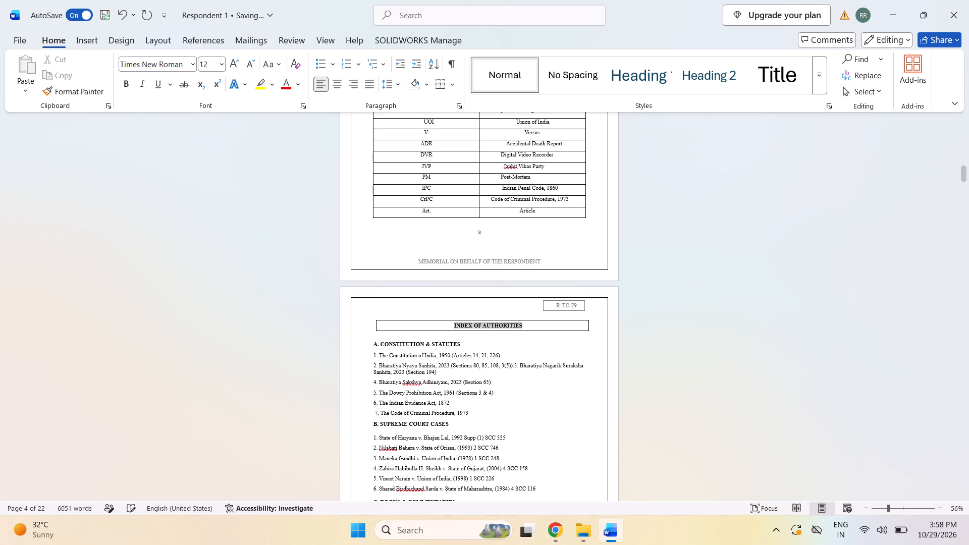
key(Return)
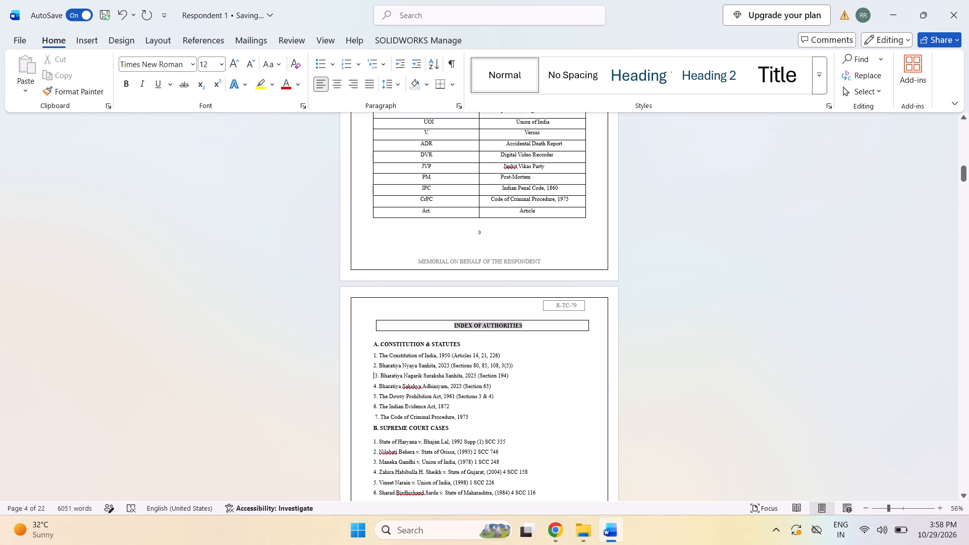
click(375, 378)
key(BackSpace)
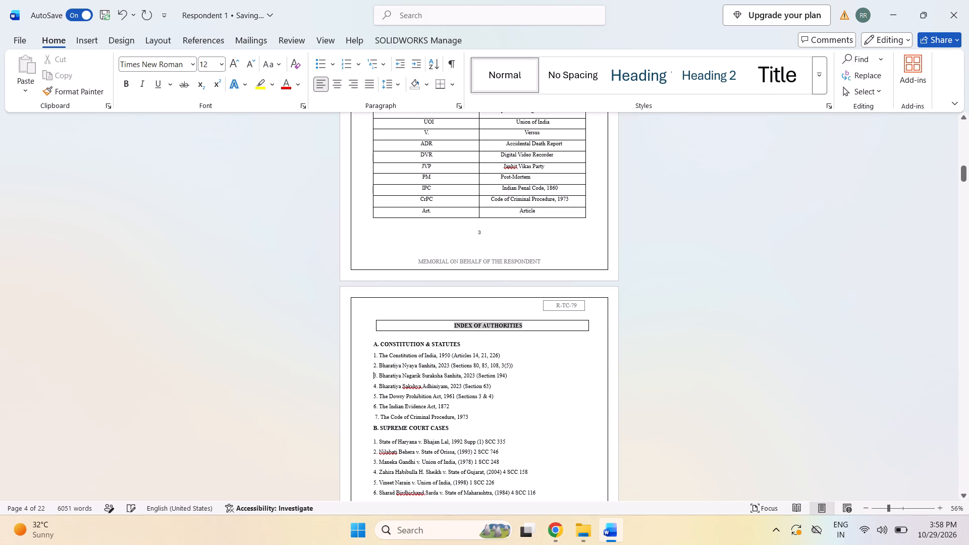
click(376, 415)
key(BackSpace)
Remove the stray leading spaces before items 1 and 2 under Books & Commentaries in the Index of Authorities.
scroll(790, 326, down, 9)
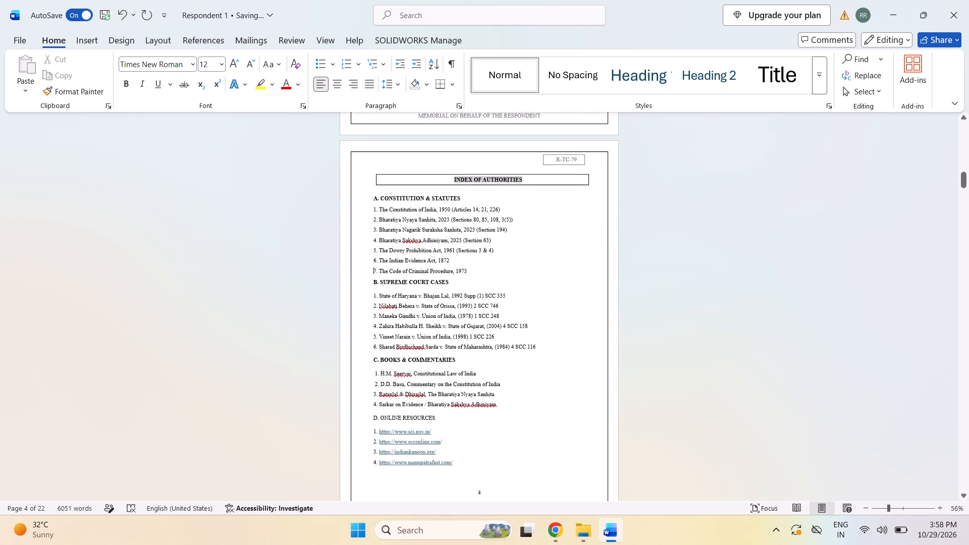
click(375, 379)
key(BackSpace)
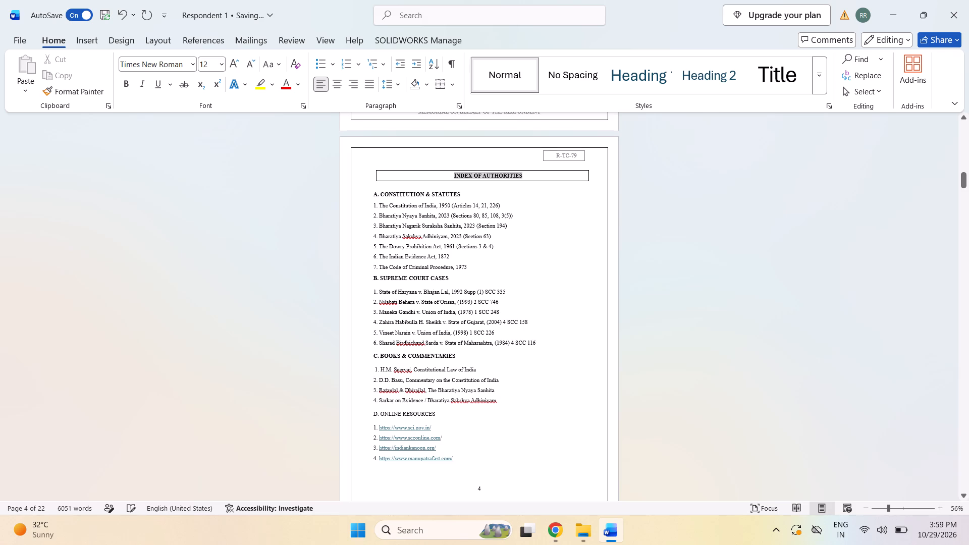
click(375, 368)
key(BackSpace)
Review the rest of the Index of Authorities and the Statement of Jurisdiction for text and alignment errors.
scroll(845, 303, down, 5)
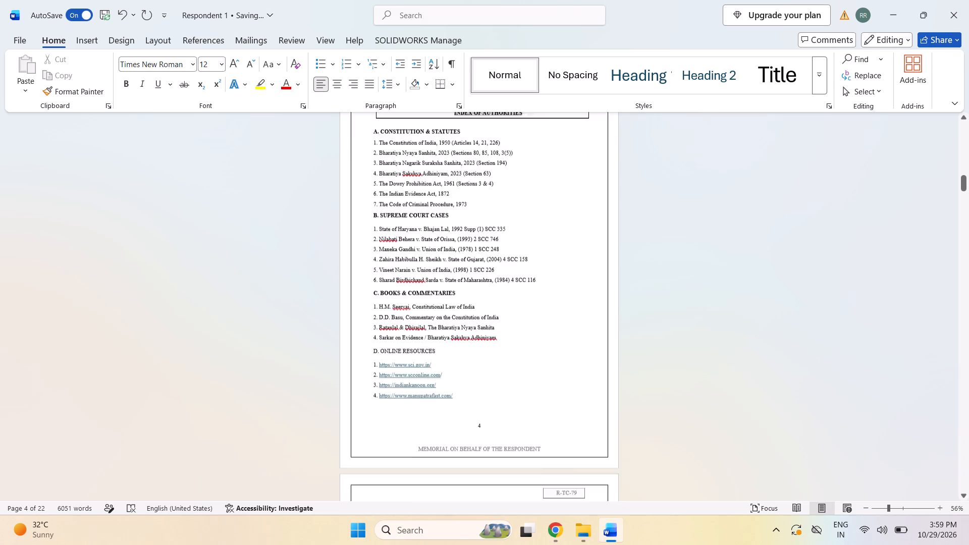
scroll(845, 303, down, 14)
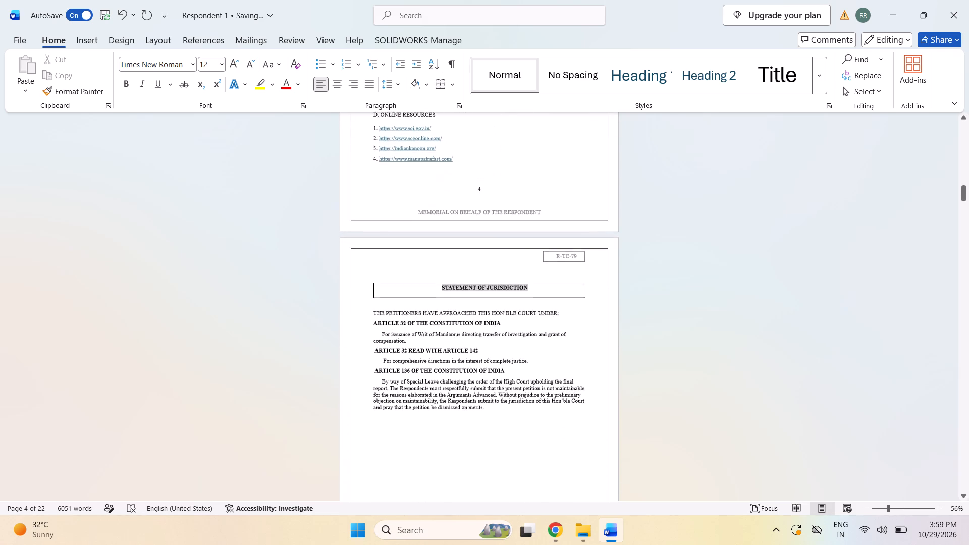
scroll(844, 303, down, 3)
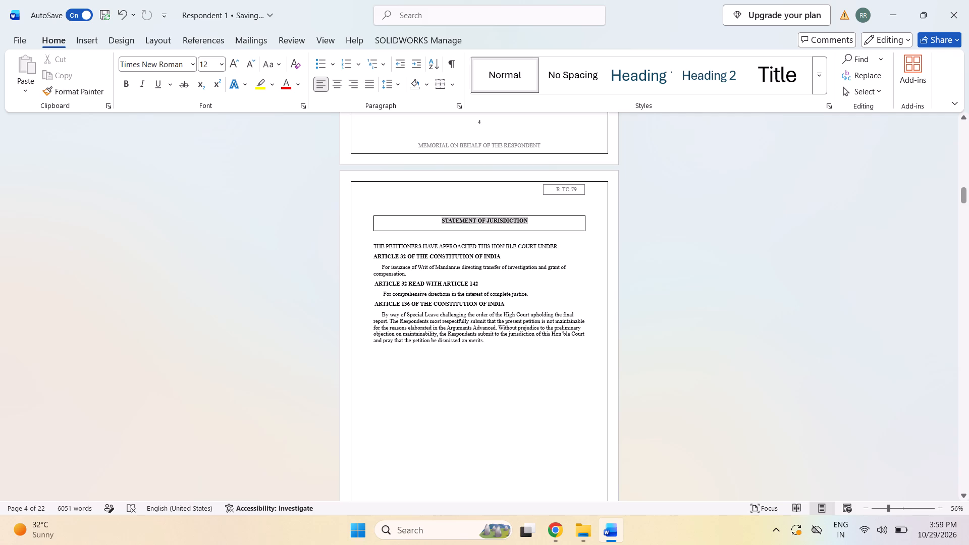
scroll(836, 324, down, 3)
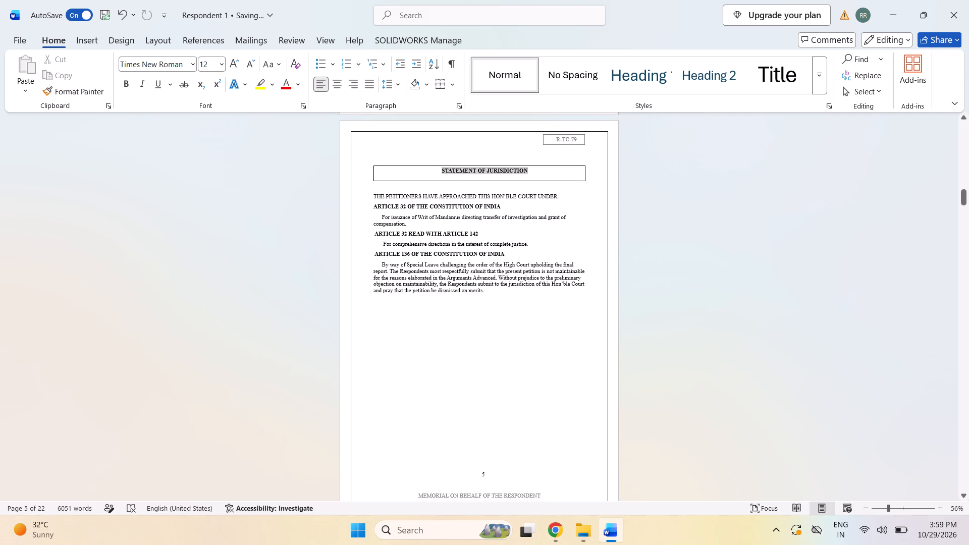
scroll(836, 324, down, 4)
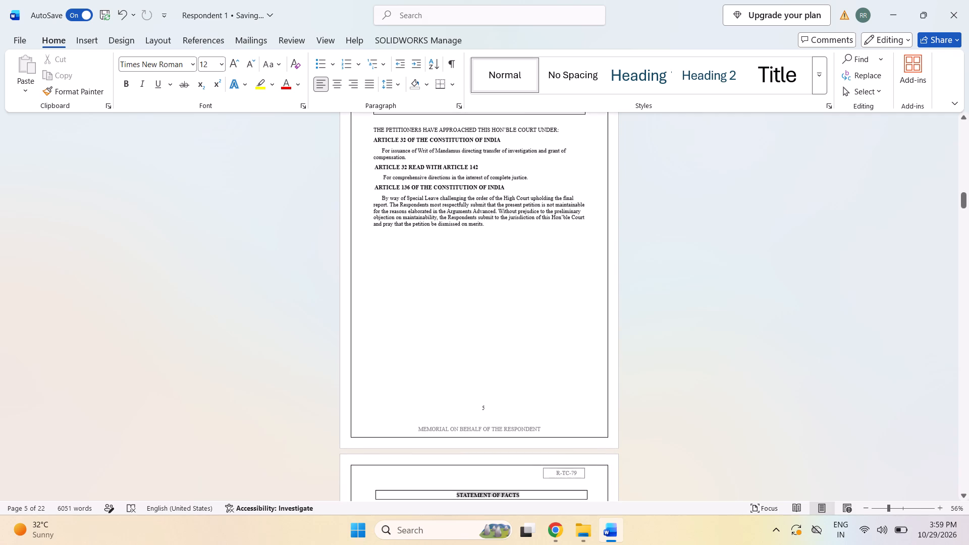
scroll(823, 320, down, 1)
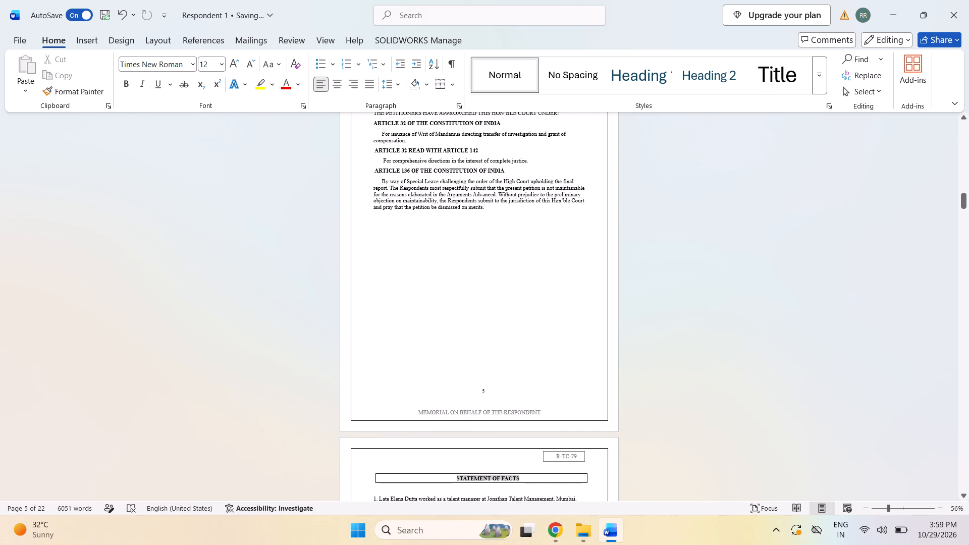
scroll(822, 321, down, 2)
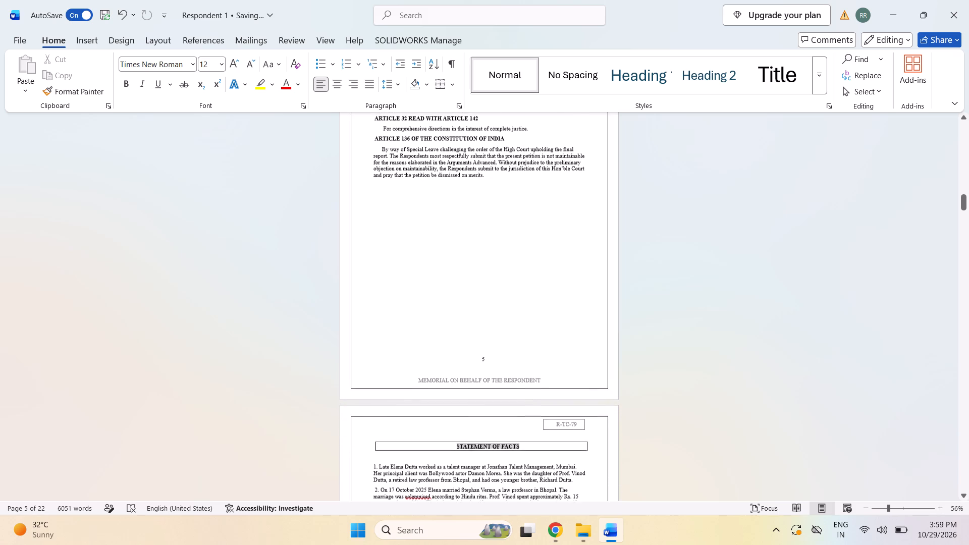
scroll(822, 322, down, 4)
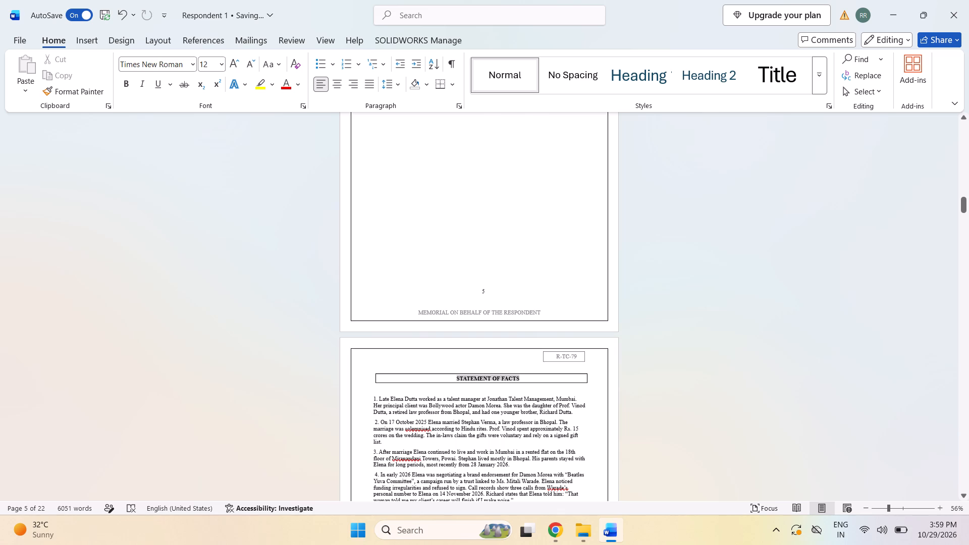
scroll(793, 254, up, 8)
scroll(799, 249, down, 2)
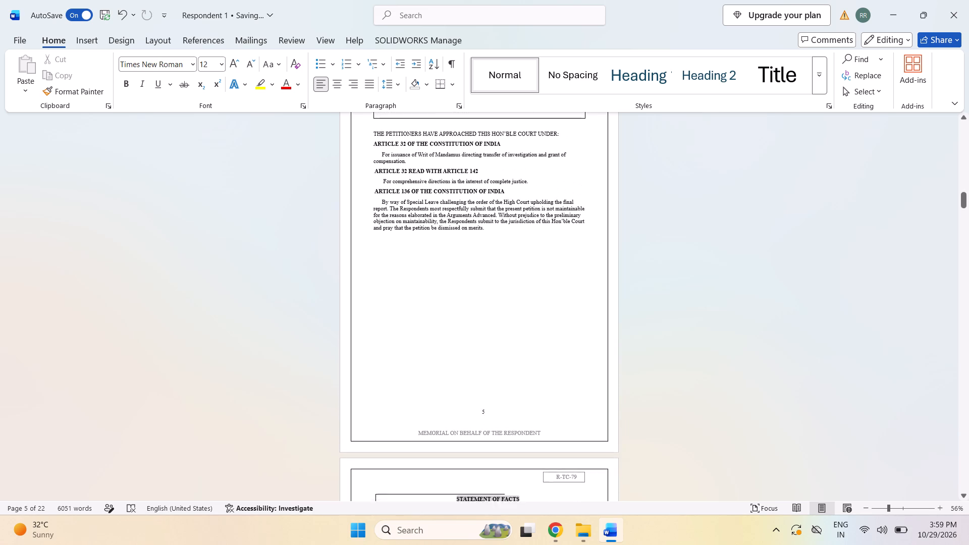
scroll(799, 249, down, 12)
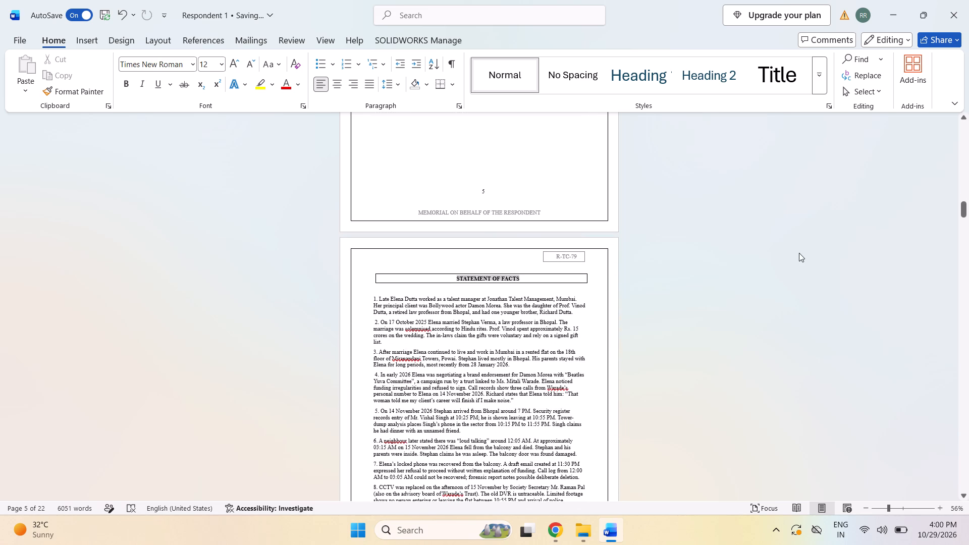
Review the Statement of Facts, Issues Raised and Summary of Arguments pages for text and alignment errors.
scroll(811, 246, down, 4)
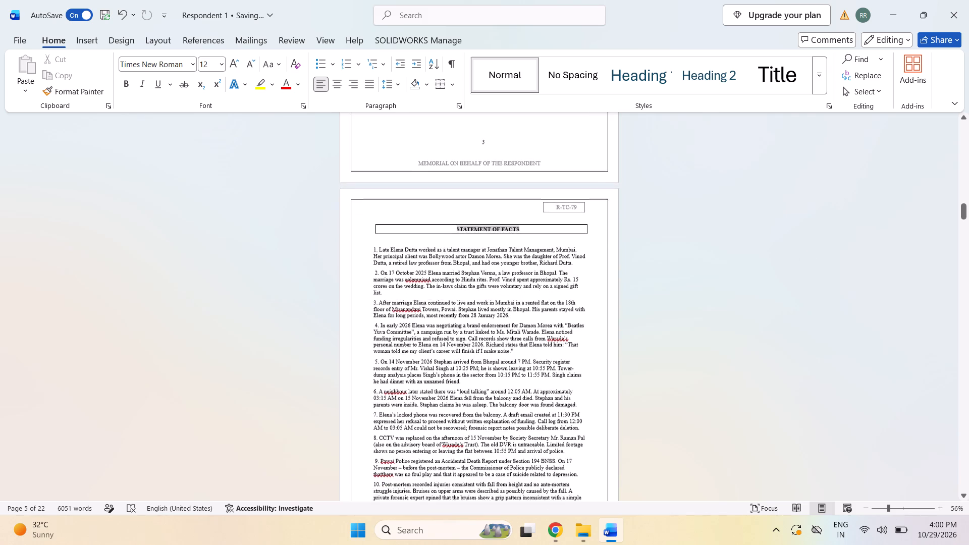
scroll(811, 247, down, 7)
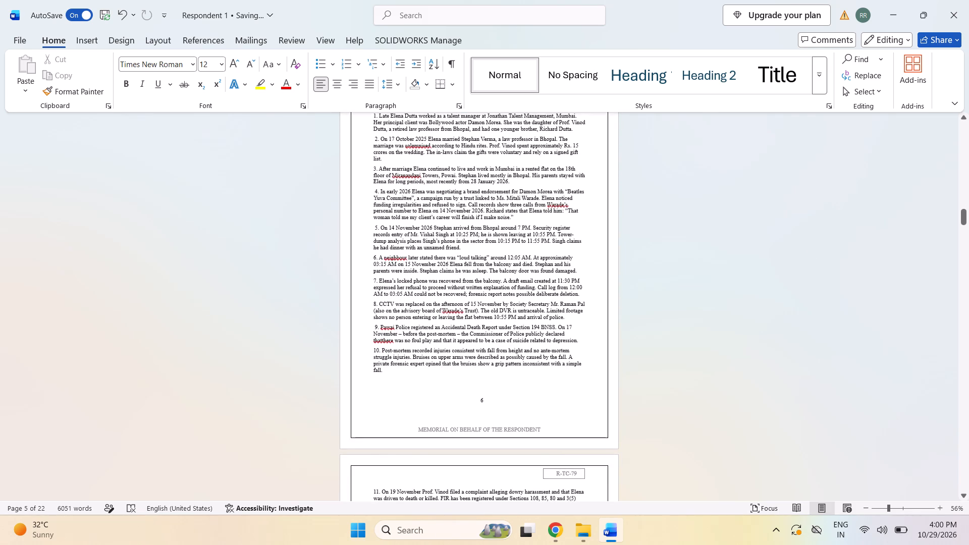
scroll(811, 247, down, 19)
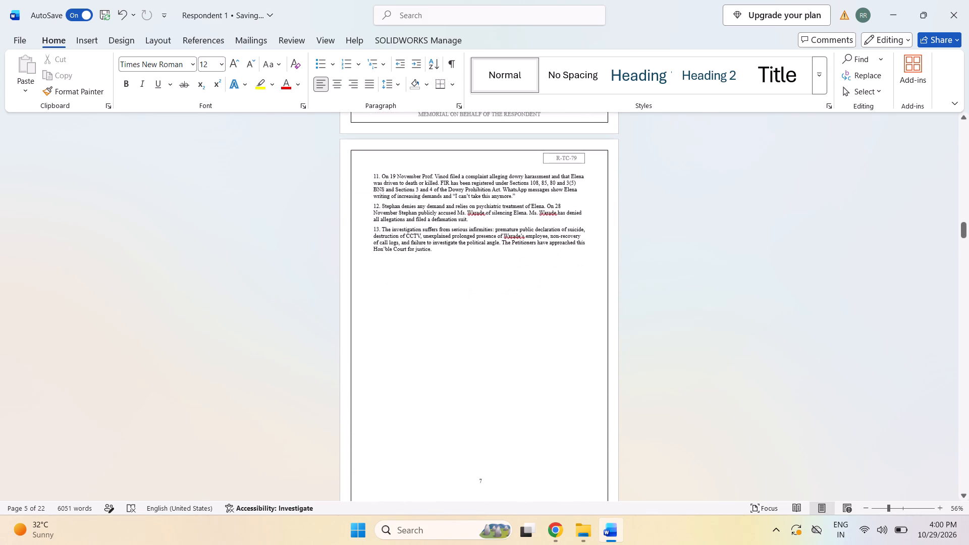
scroll(811, 247, down, 19)
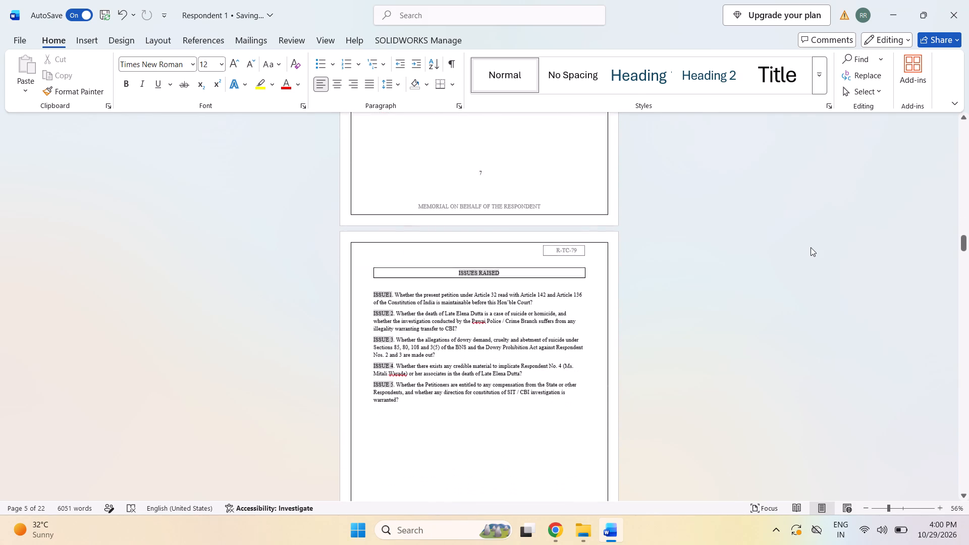
scroll(811, 247, down, 8)
scroll(811, 248, up, 2)
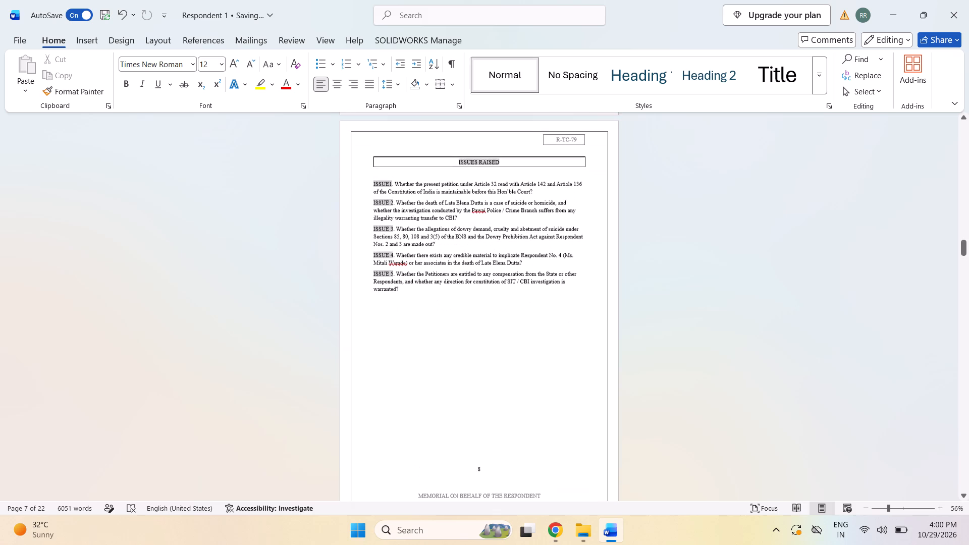
scroll(811, 248, up, 1)
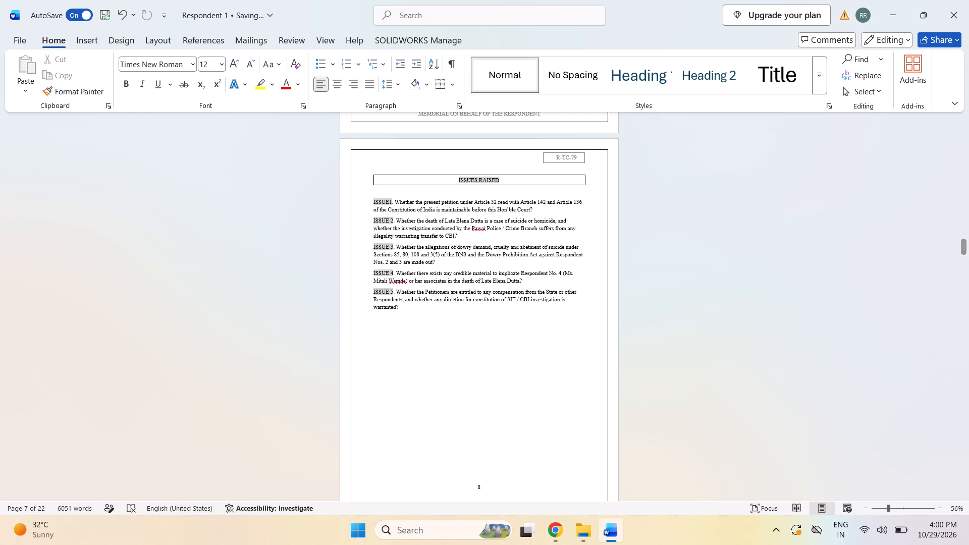
scroll(811, 248, down, 11)
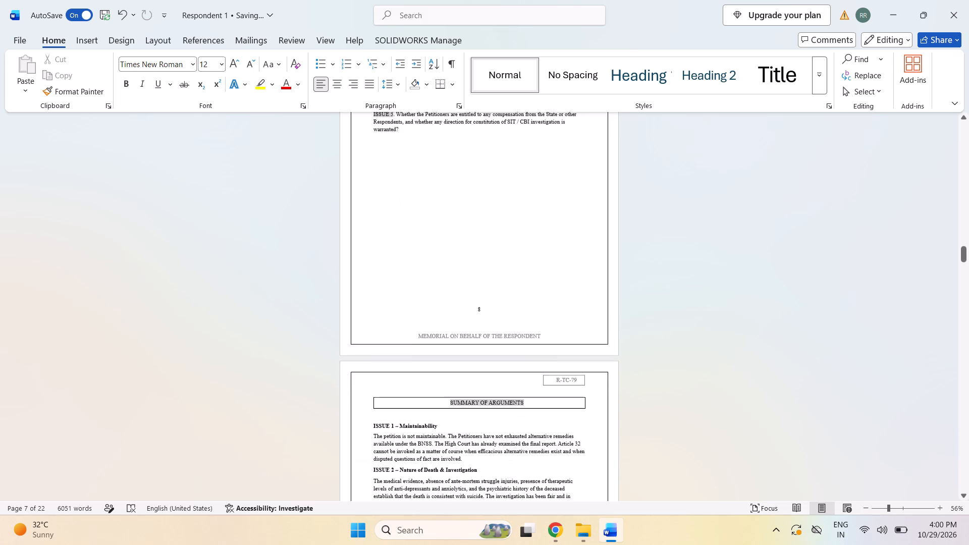
scroll(811, 243, down, 12)
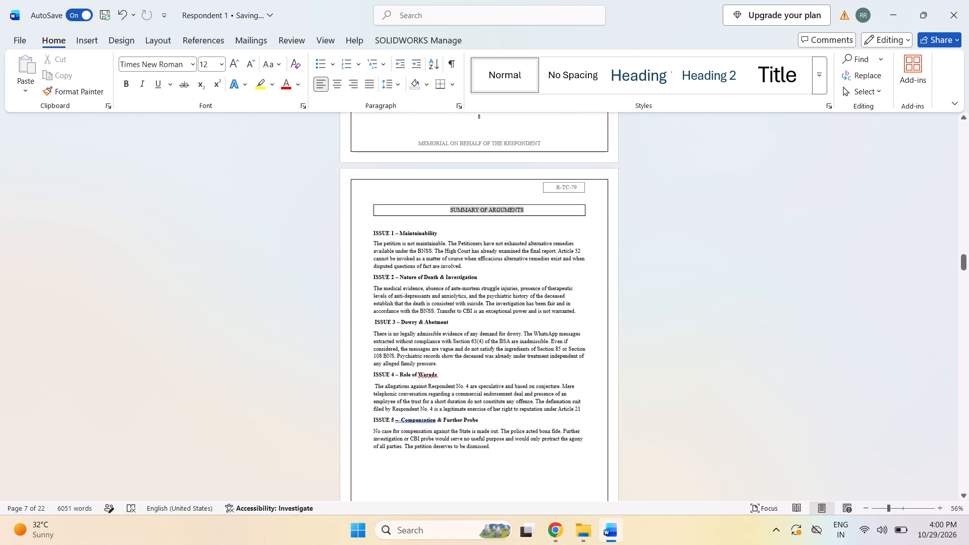
Delete the extra character after "dismissed." at the end of section 1.3, Maintainability under Article 136.
scroll(811, 243, down, 6)
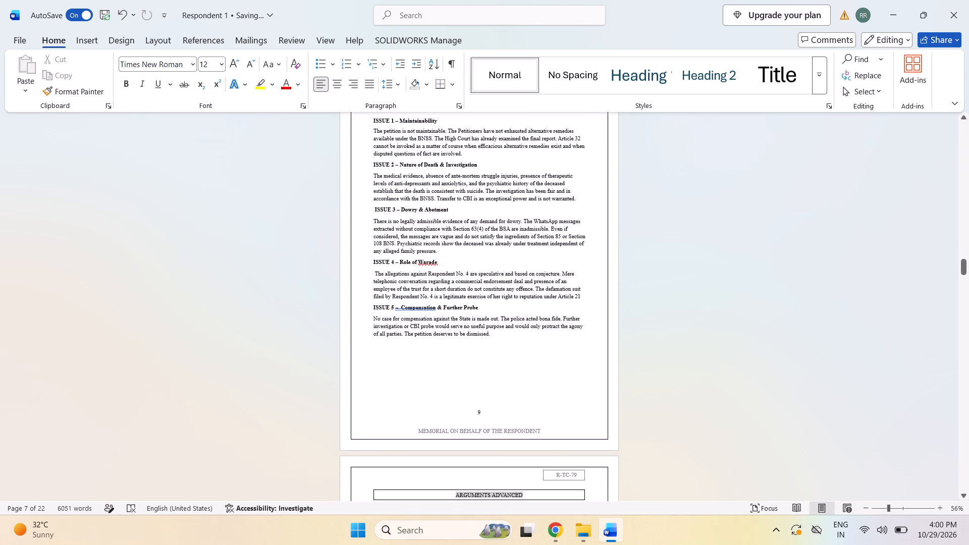
scroll(811, 243, down, 2)
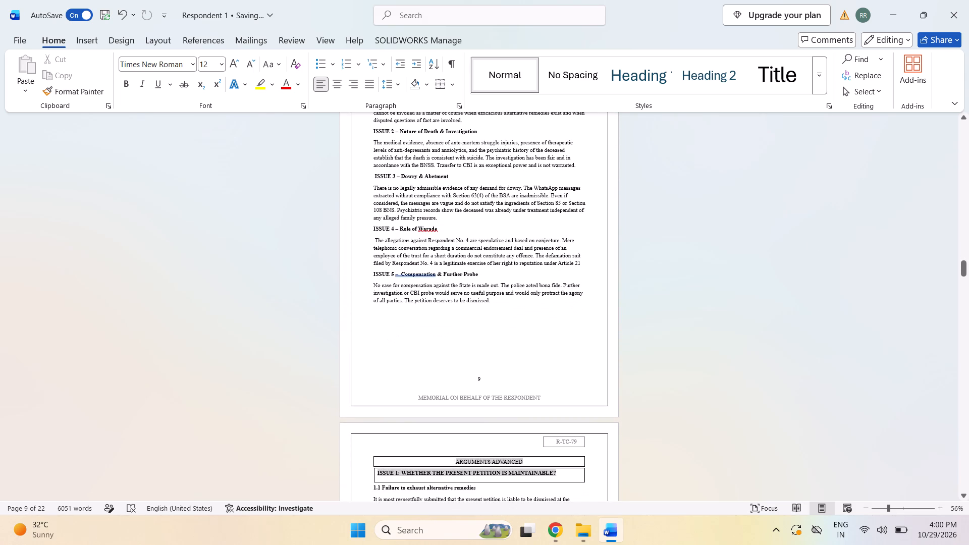
scroll(811, 243, down, 2)
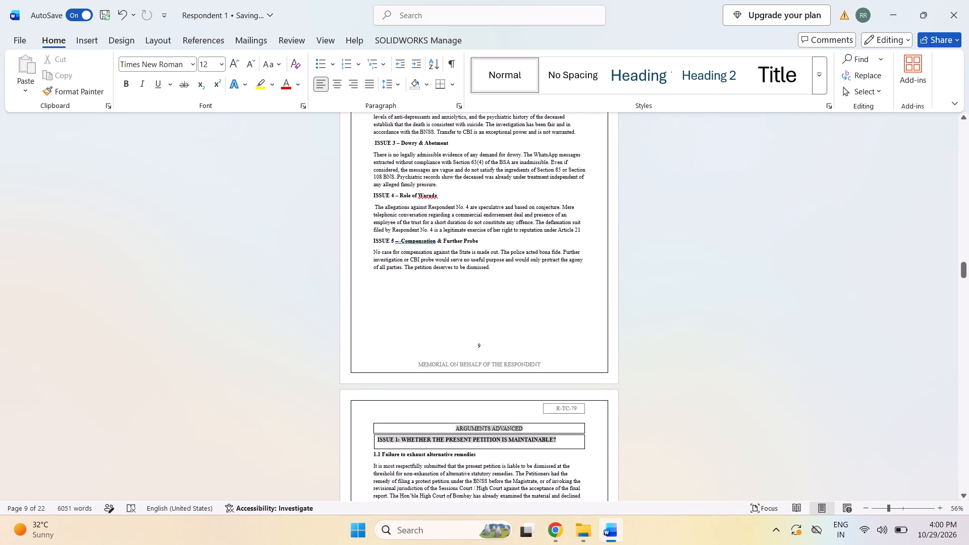
scroll(811, 243, down, 3)
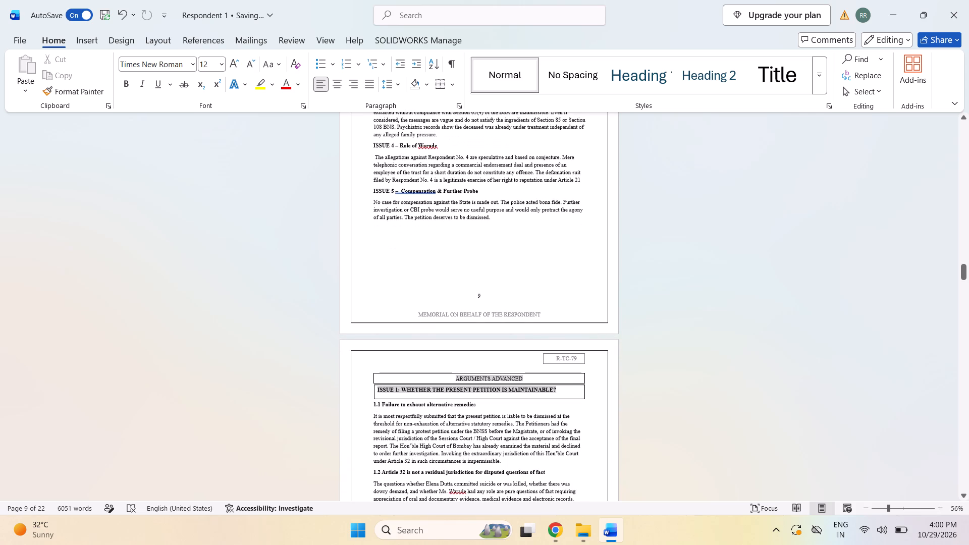
scroll(811, 243, down, 5)
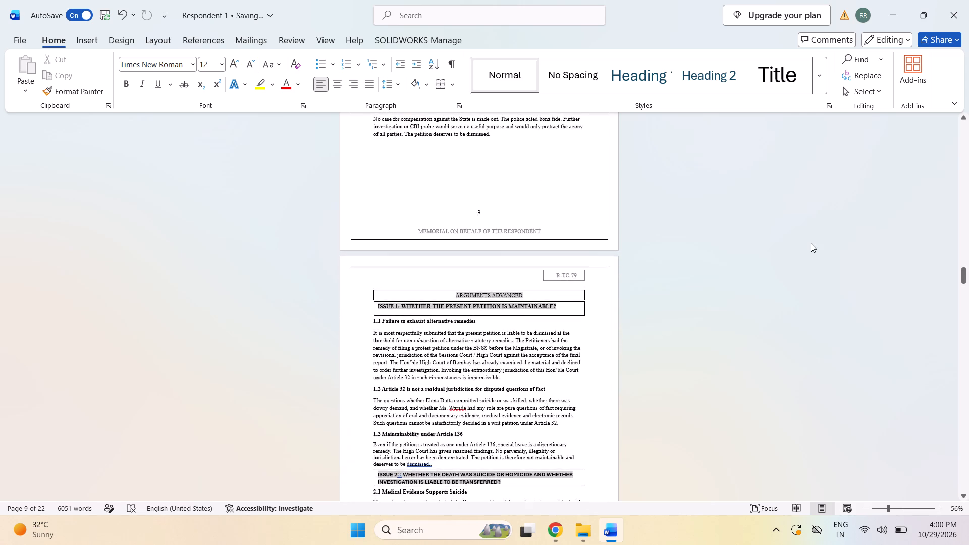
scroll(811, 243, down, 5)
scroll(811, 243, up, 1)
scroll(811, 243, down, 4)
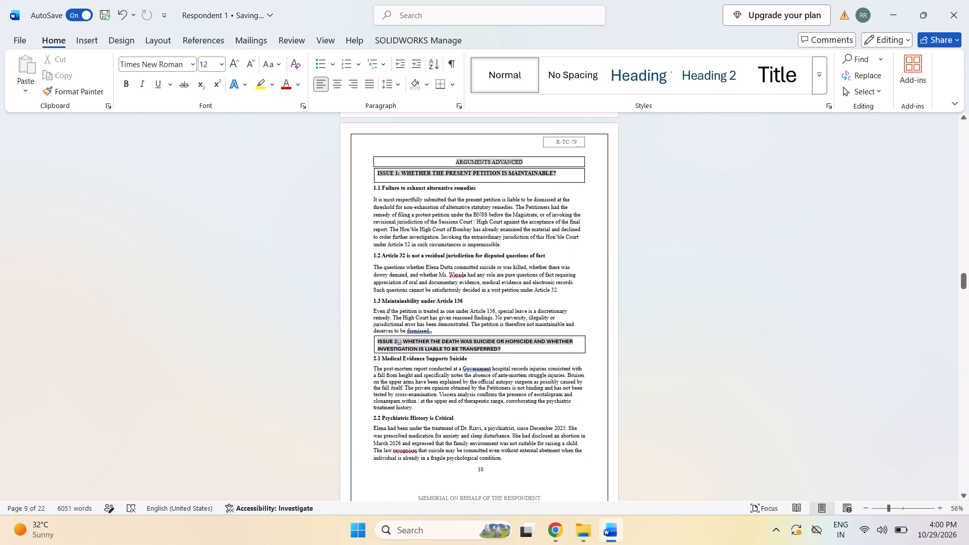
scroll(811, 243, down, 4)
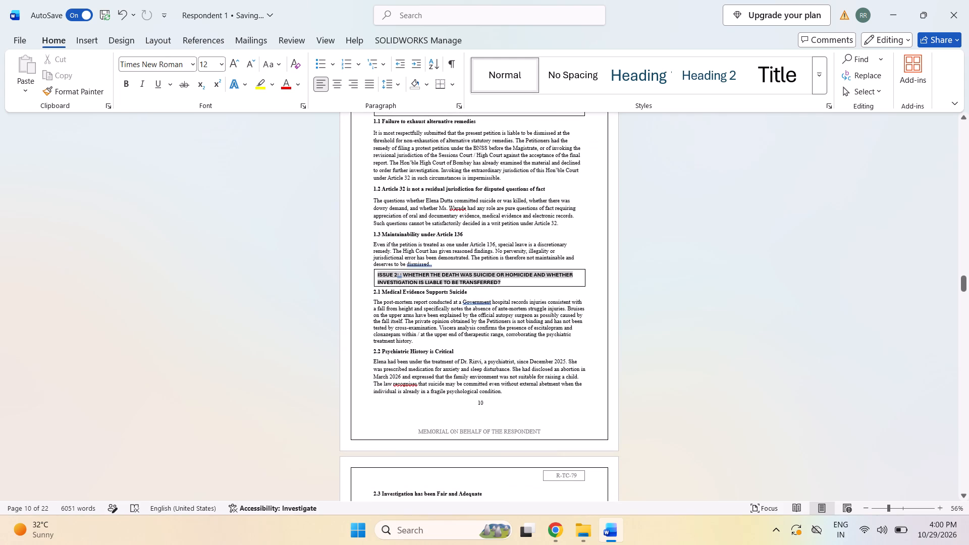
click(439, 262)
key(BackSpace)
Remove the extra space before "Compensation" in the ISSUE 5 heading of the Summary of Arguments.
scroll(532, 261, up, 15)
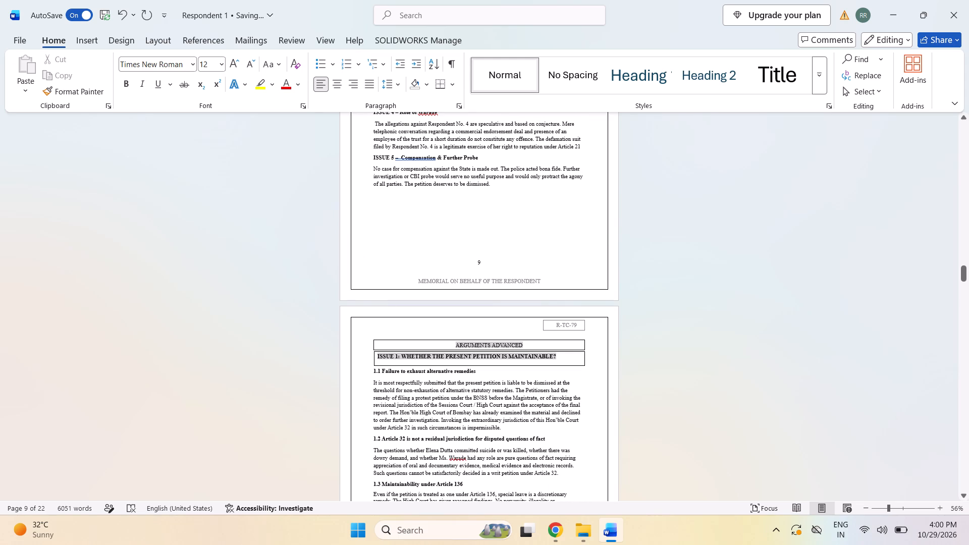
click(400, 154)
key(Right)
key(BackSpace)
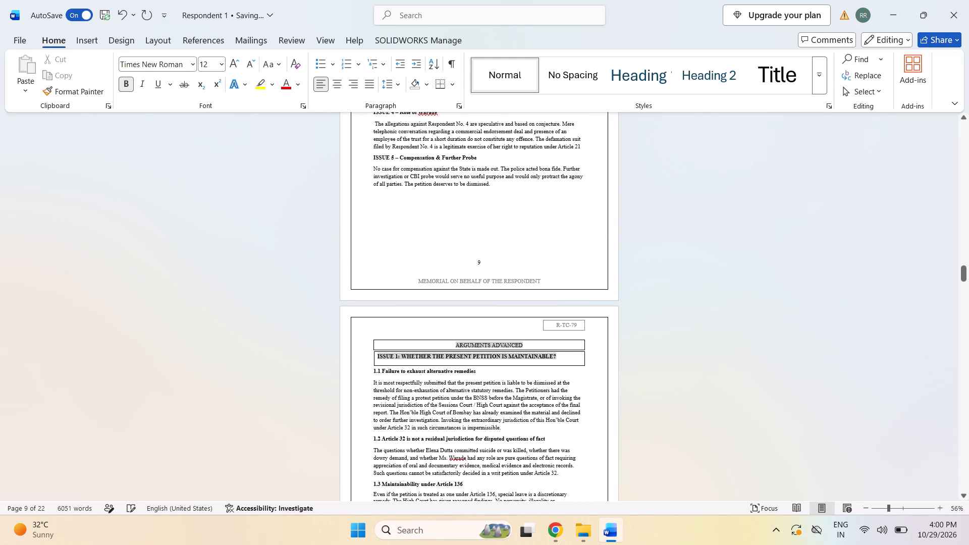
Change "Government" to lowercase "government" before "hospital records" in section 2.1, Medical Evidence Supports Suicide.
scroll(444, 178, up, 20)
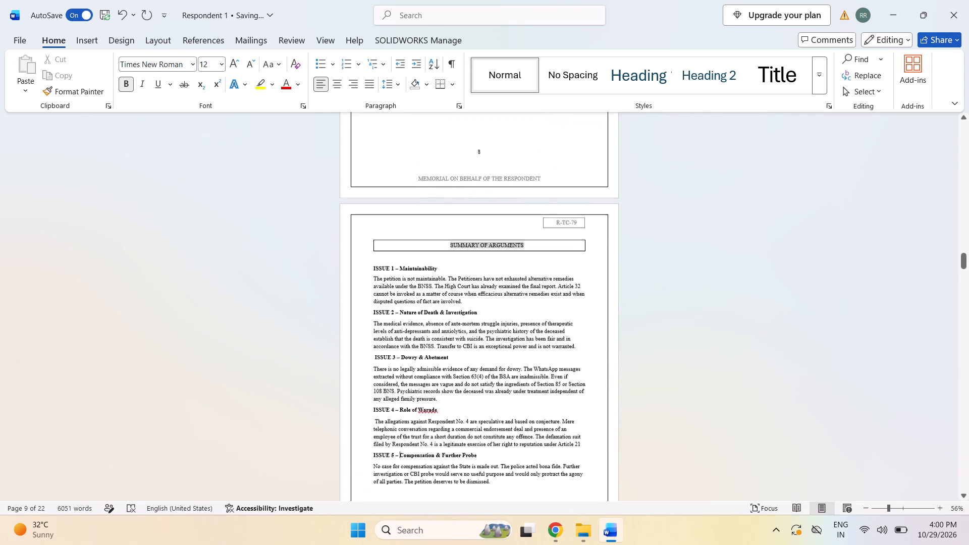
scroll(445, 178, up, 18)
scroll(456, 168, down, 7)
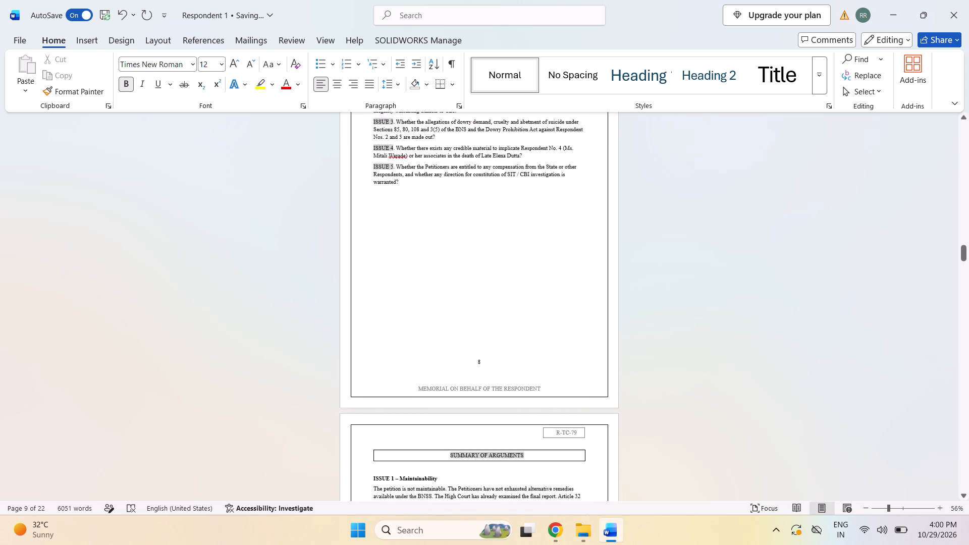
scroll(457, 170, down, 20)
scroll(457, 170, down, 17)
scroll(471, 161, down, 4)
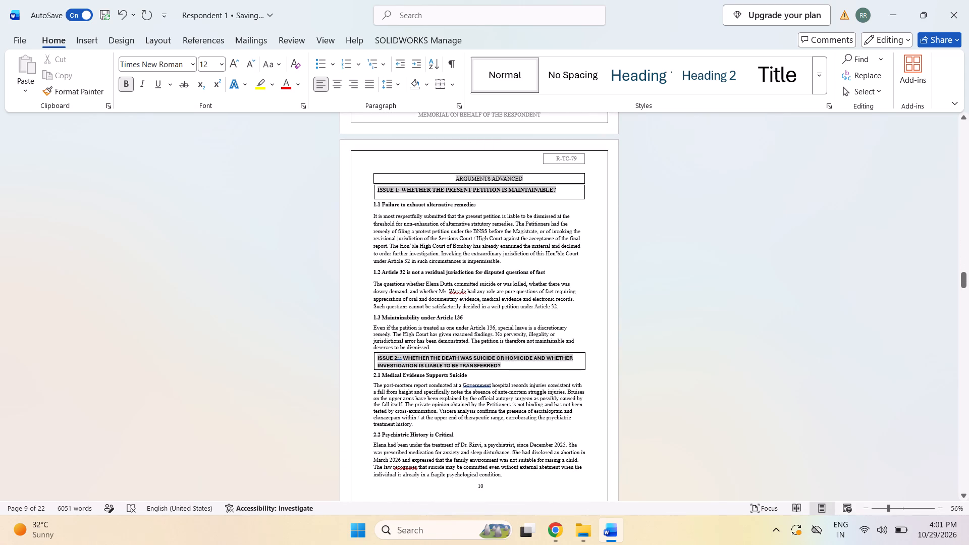
scroll(498, 381, down, 1)
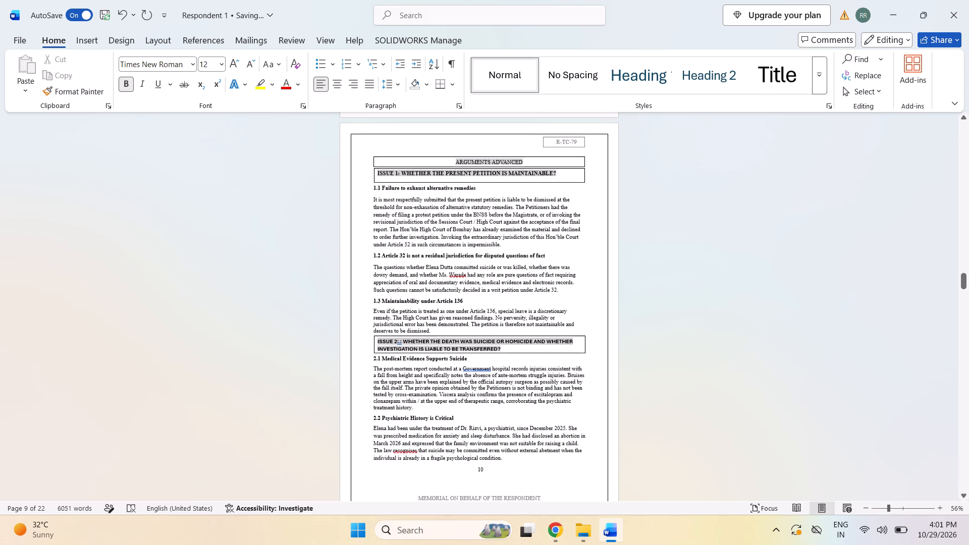
click(491, 370)
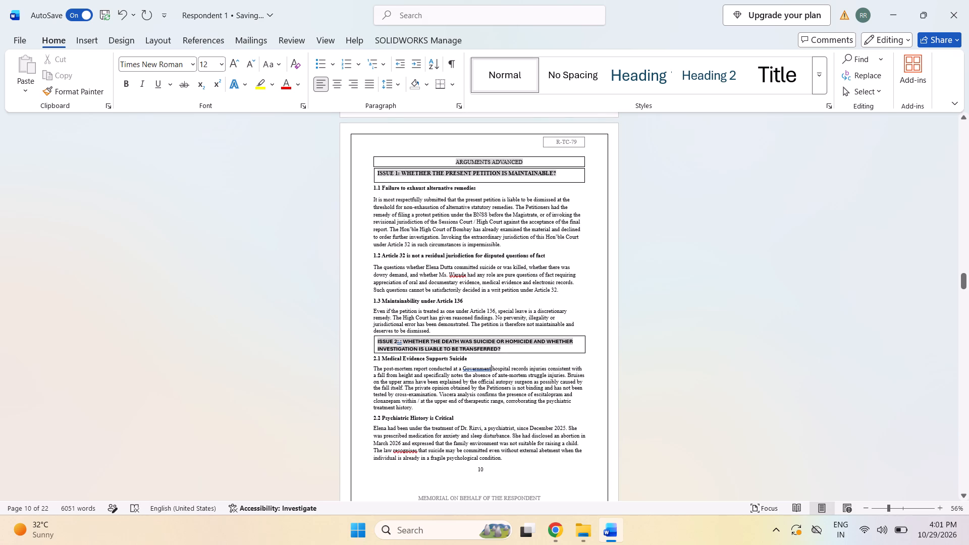
click(465, 368)
key(BackSpace)
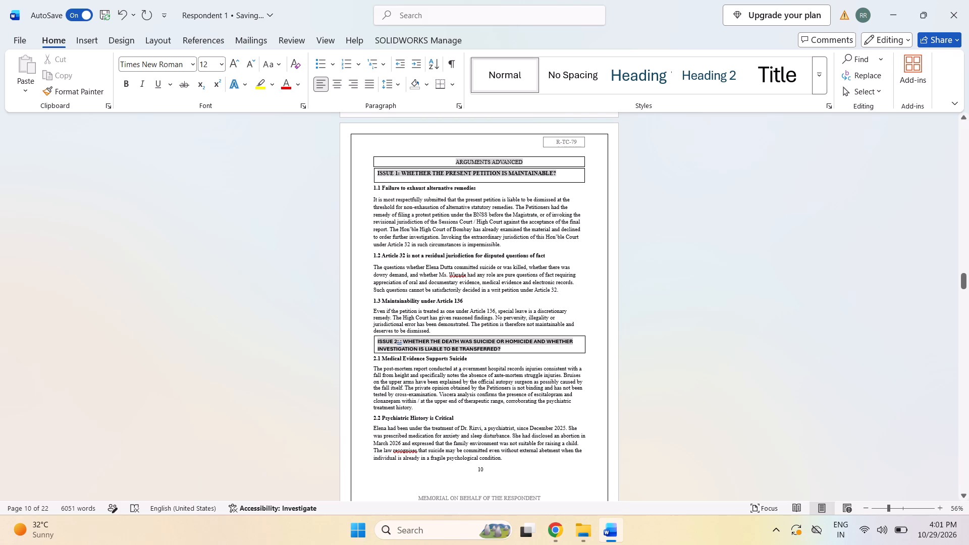
key(g)
click(722, 307)
Review the arguments under Issues 2 and 3 for text and alignment errors.
scroll(718, 306, down, 8)
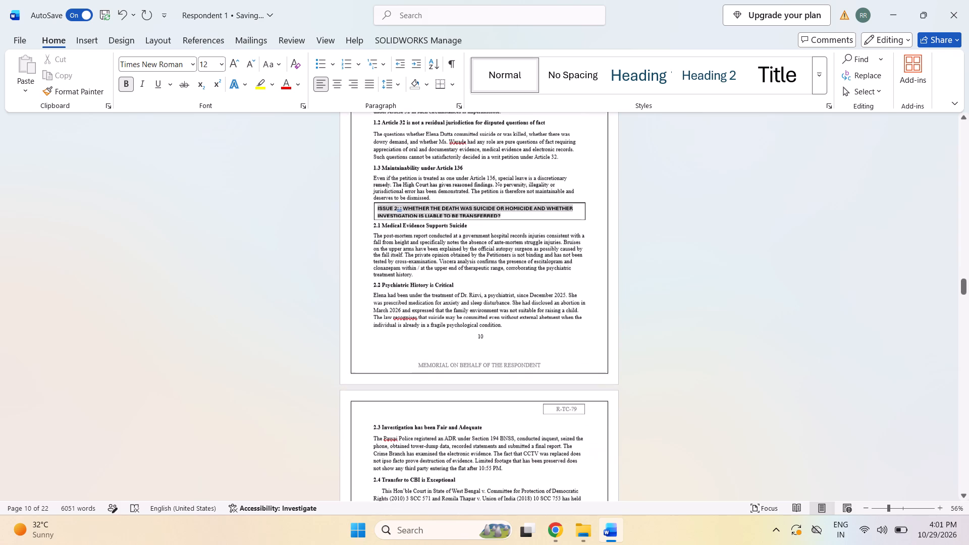
scroll(707, 307, down, 19)
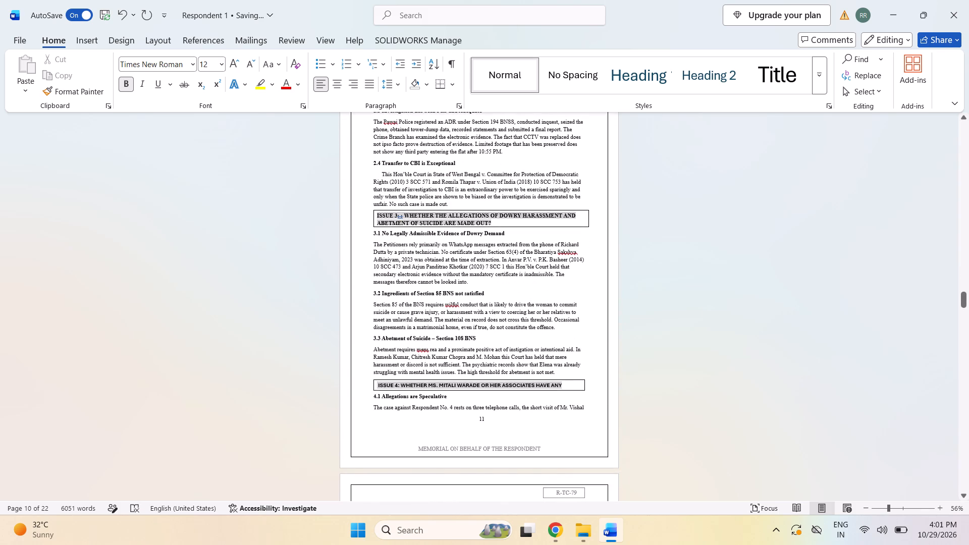
scroll(701, 301, up, 2)
scroll(697, 306, down, 4)
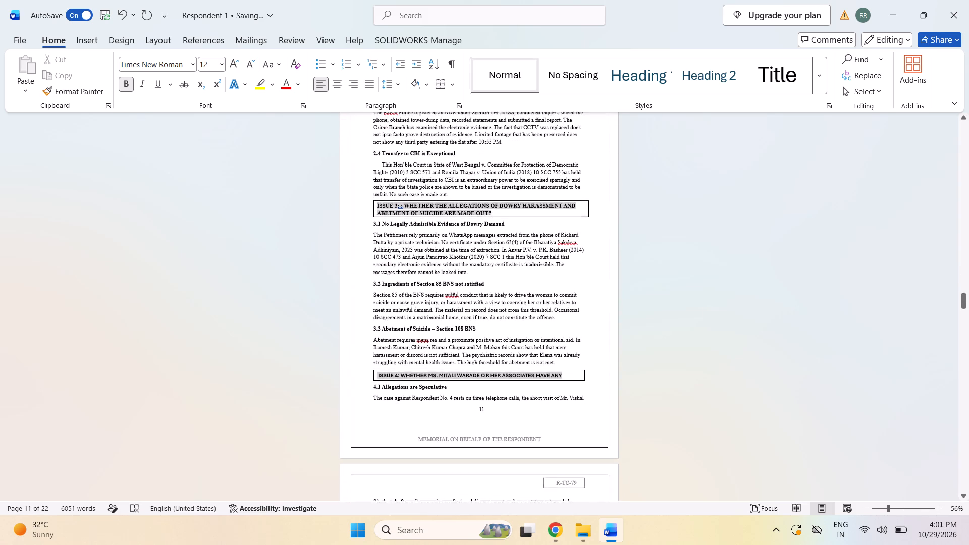
scroll(697, 308, down, 8)
scroll(695, 311, up, 1)
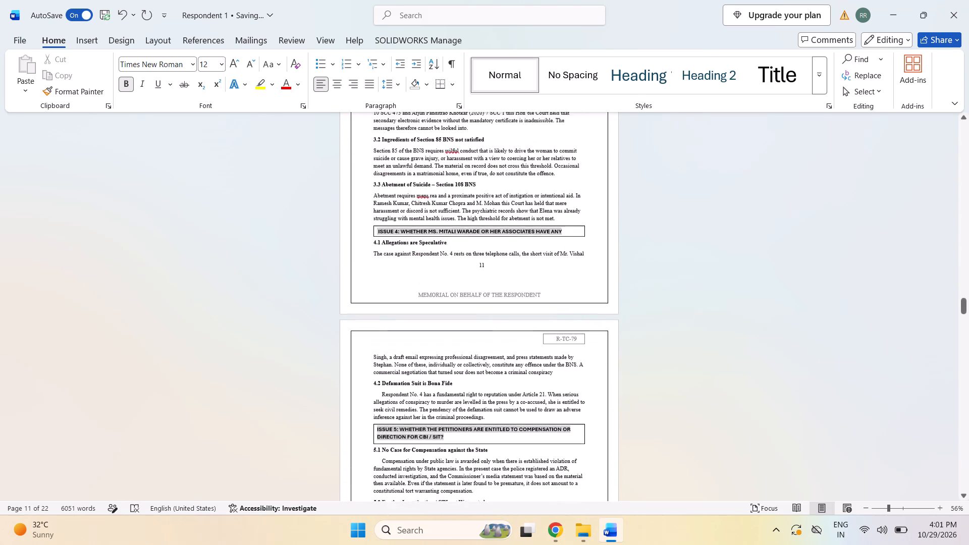
scroll(695, 311, up, 3)
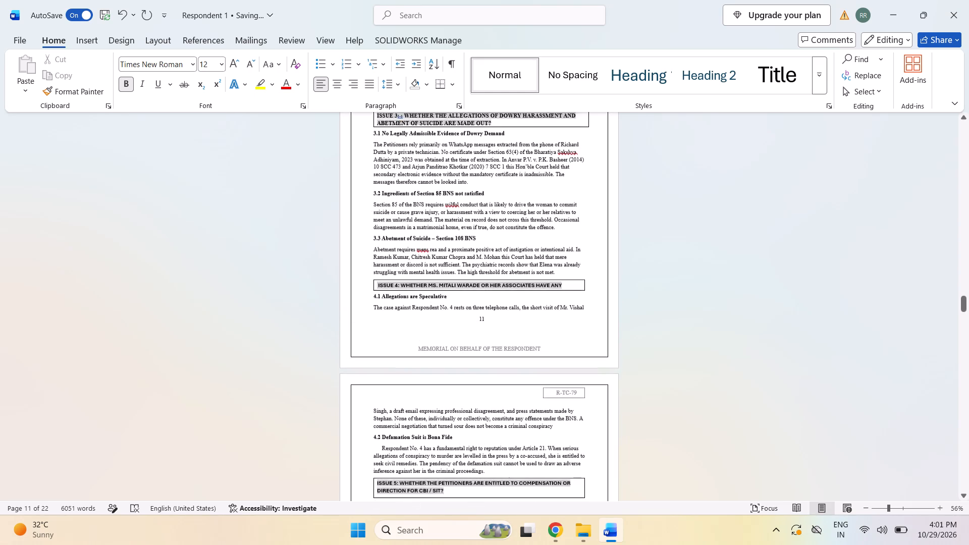
Review the arguments under Issues 4 and 5 on pages 11 and 12, checking heading boxes, wording and paragraph alignment.
scroll(687, 302, down, 7)
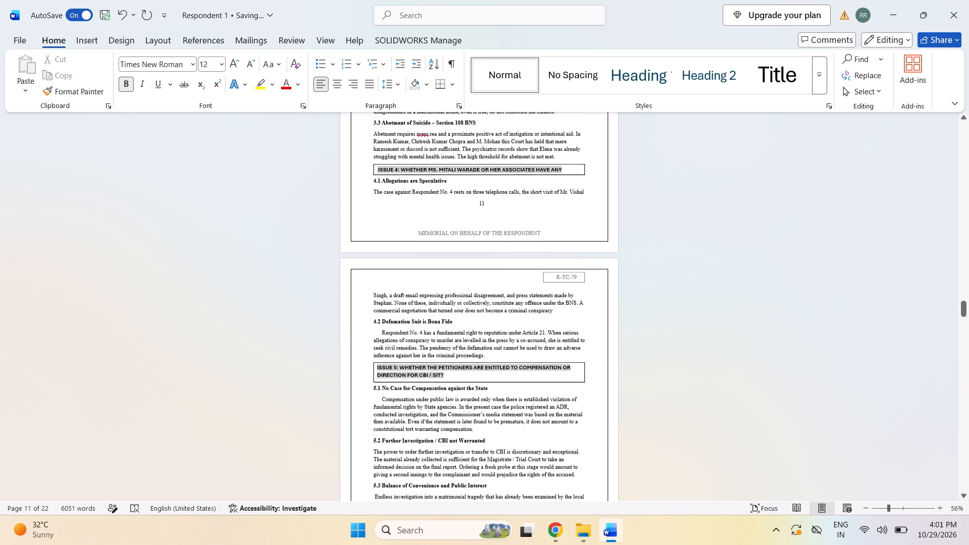
scroll(687, 303, down, 5)
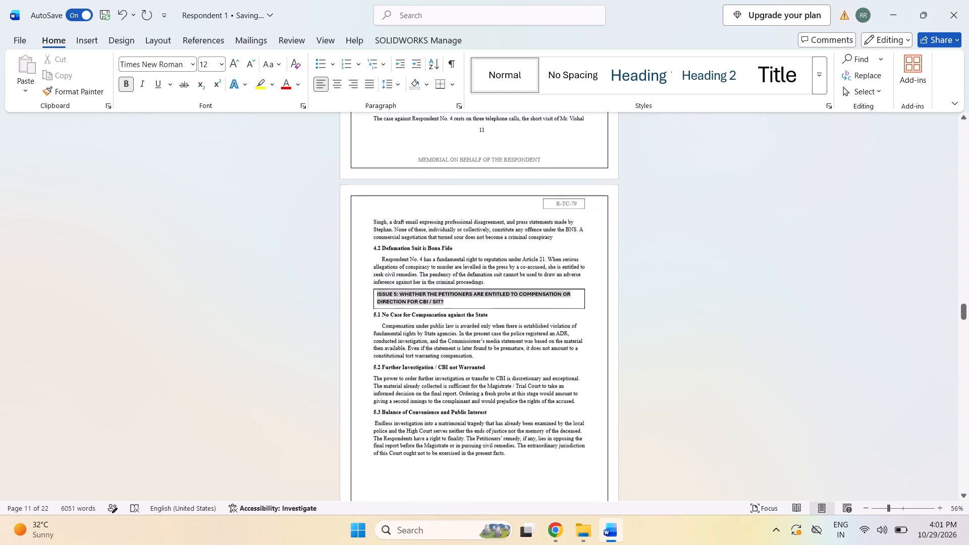
scroll(685, 311, down, 6)
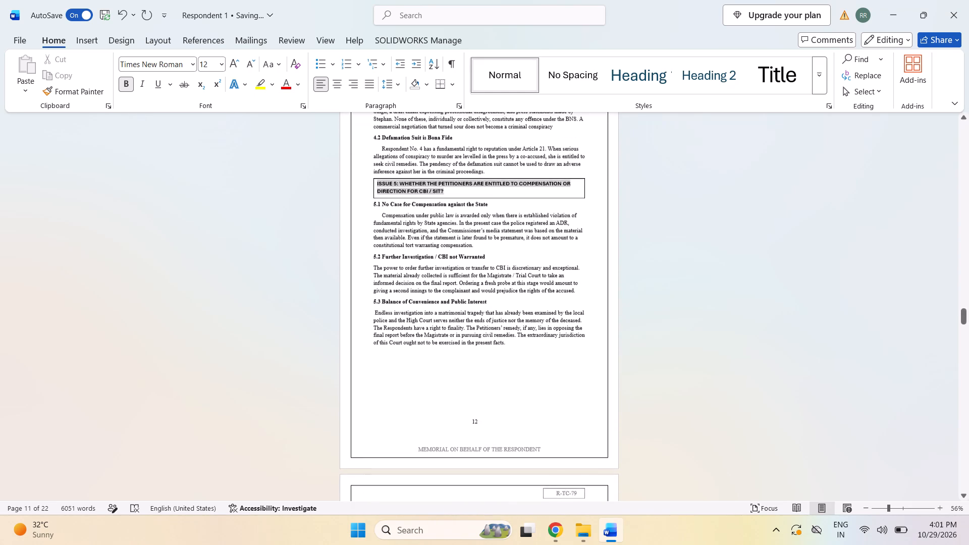
scroll(682, 315, down, 1)
scroll(682, 315, up, 4)
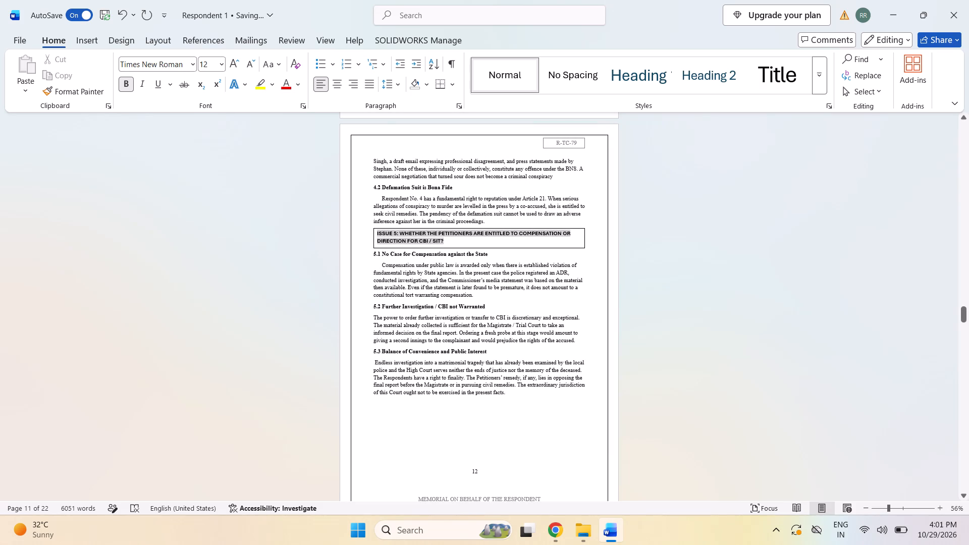
scroll(682, 315, down, 6)
scroll(682, 315, up, 16)
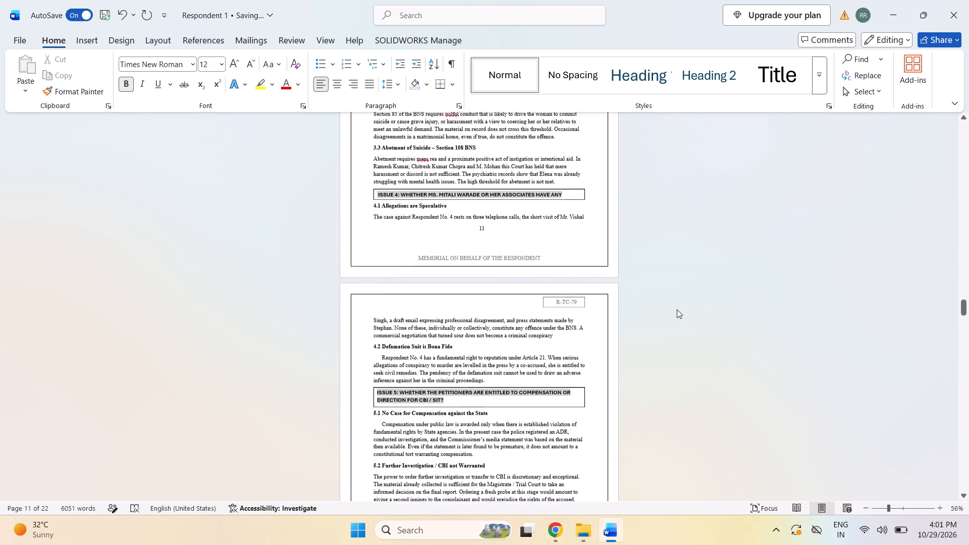
scroll(677, 309, up, 1)
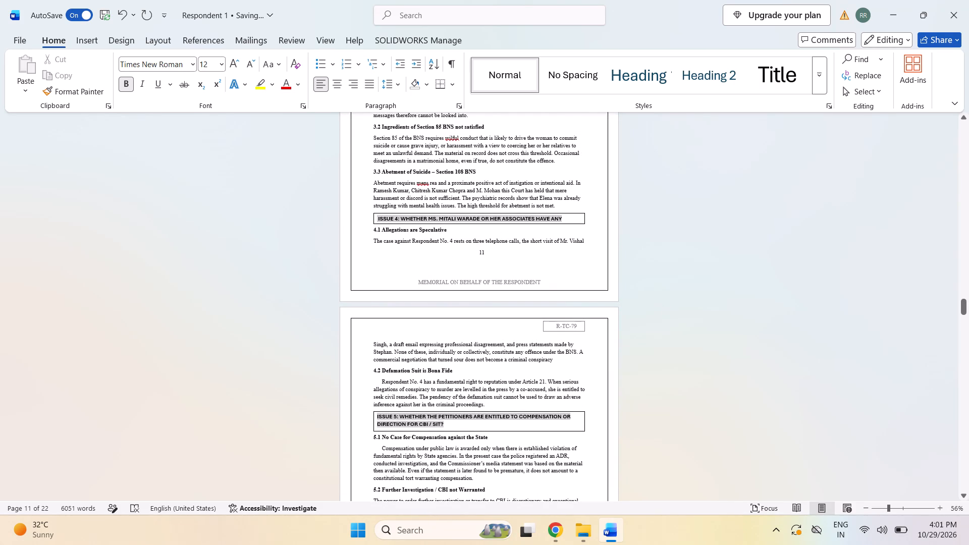
scroll(546, 333, down, 12)
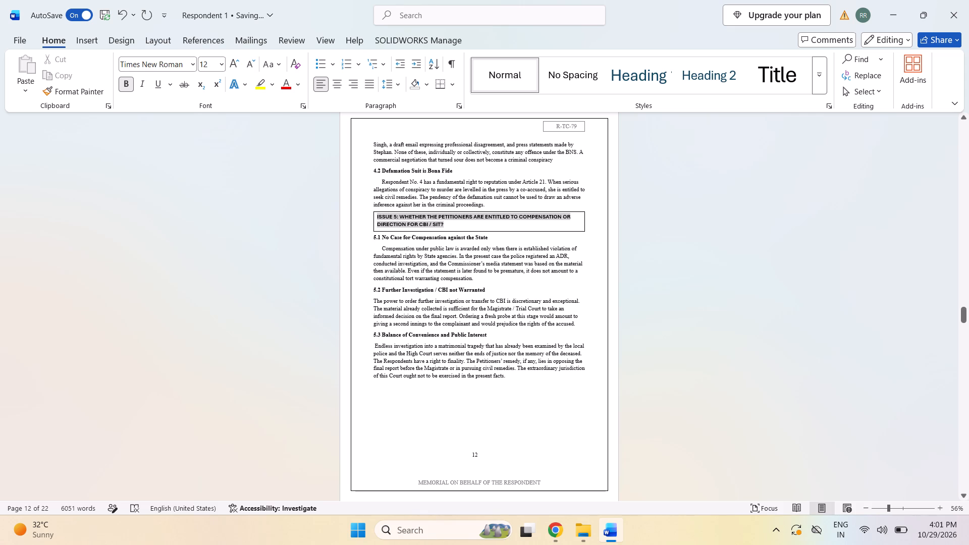
scroll(531, 359, up, 10)
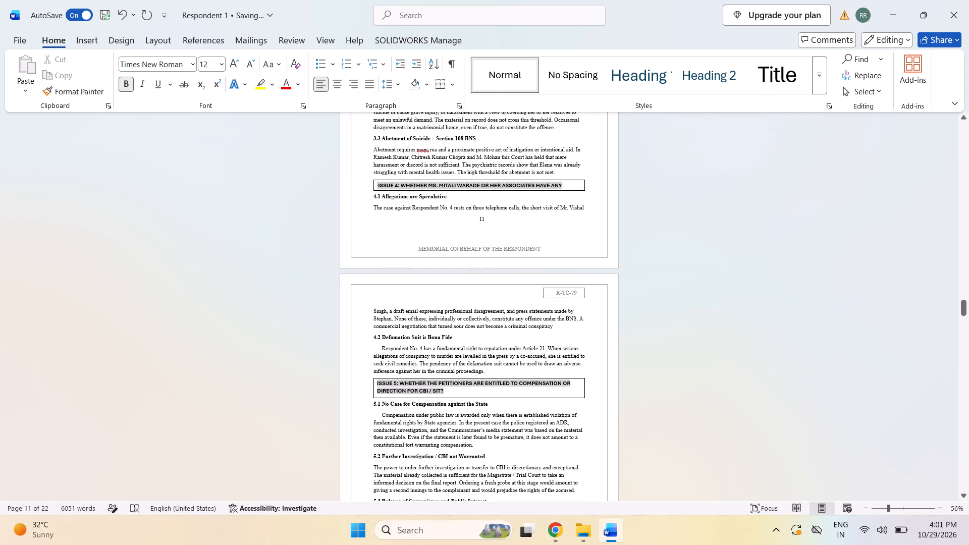
scroll(493, 232, down, 5)
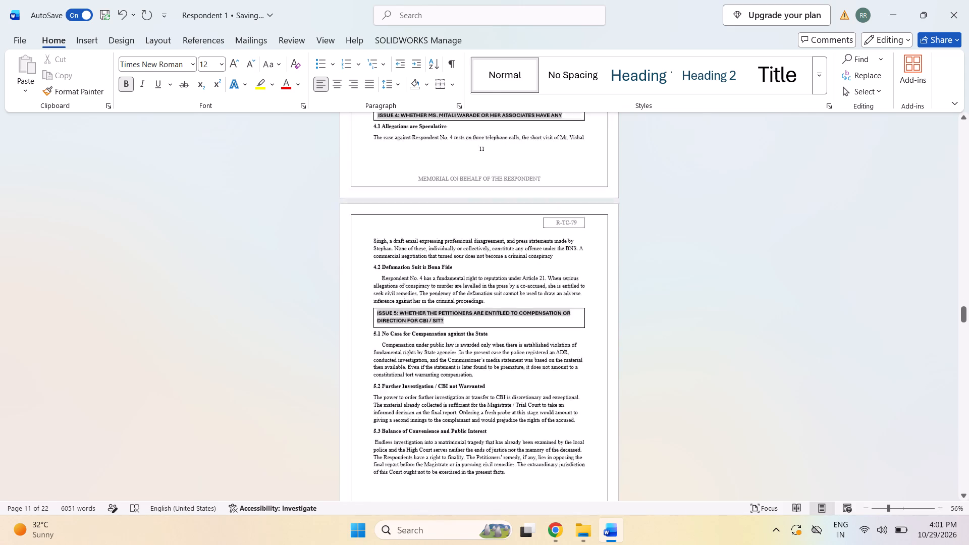
scroll(487, 250, down, 9)
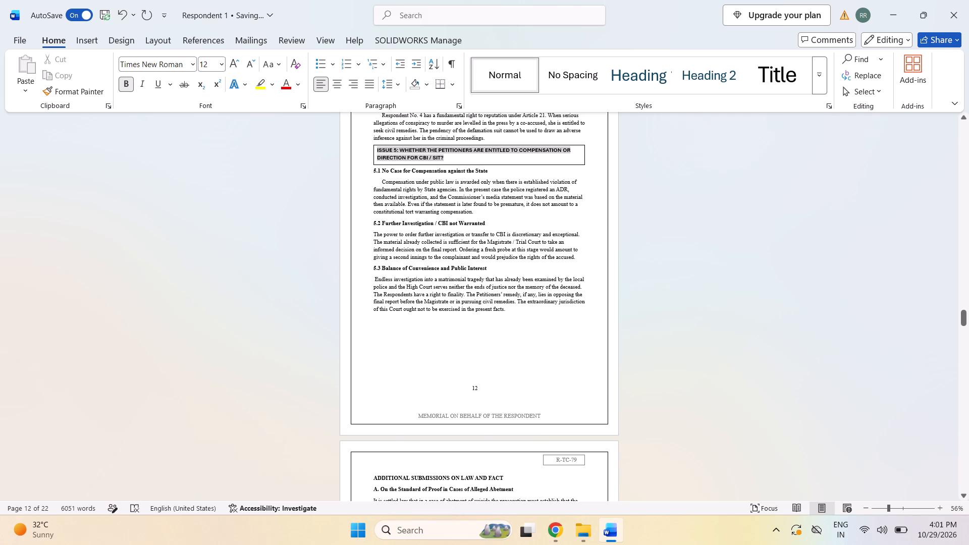
scroll(490, 358, up, 17)
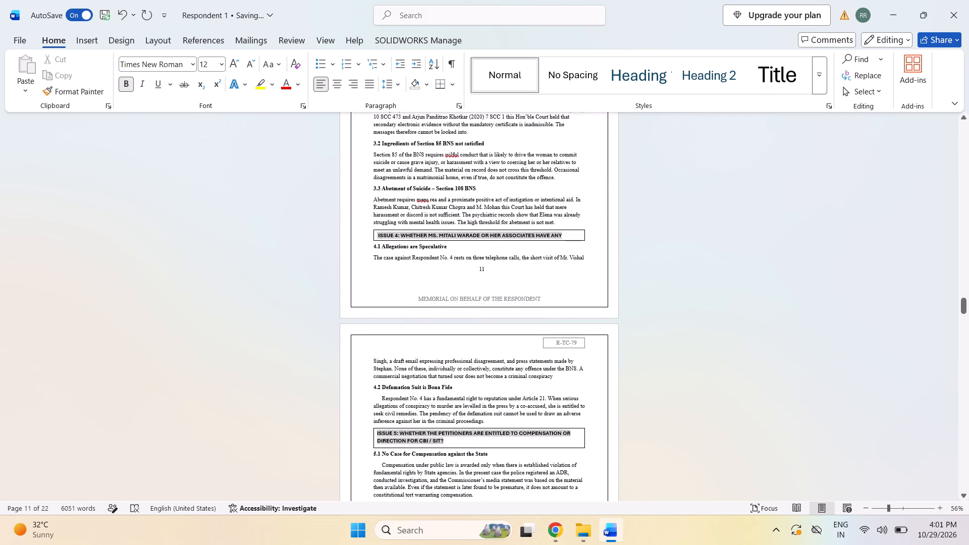
Delete the manually entered page number 11 below the 4.1 Allegations are Speculative text.
click(370, 227)
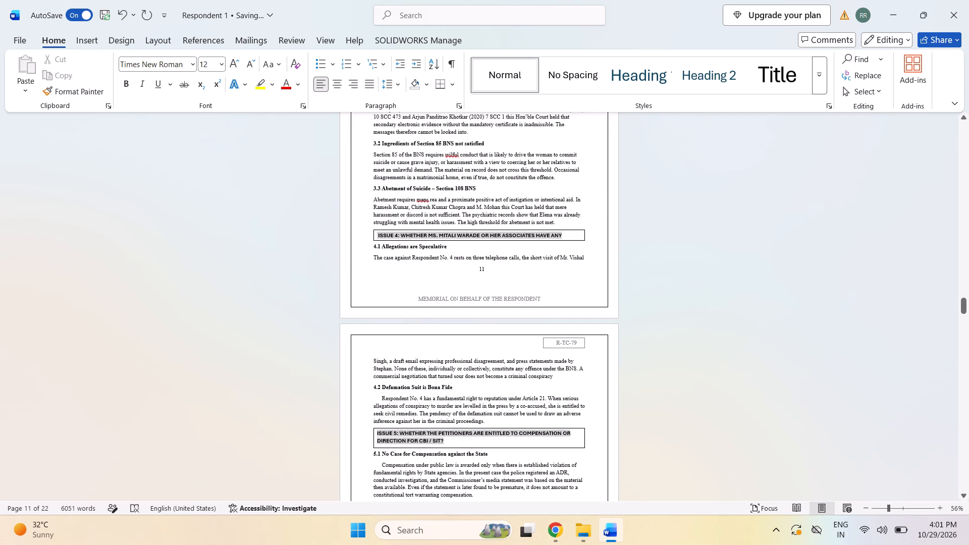
click(558, 225)
click(509, 266)
key(BackSpace)
key(BackSpace)
key(BackSpace)
Insert four line breaks after the section 3.3 paragraph to push the ISSUE 4 heading onto the following page.
click(563, 223)
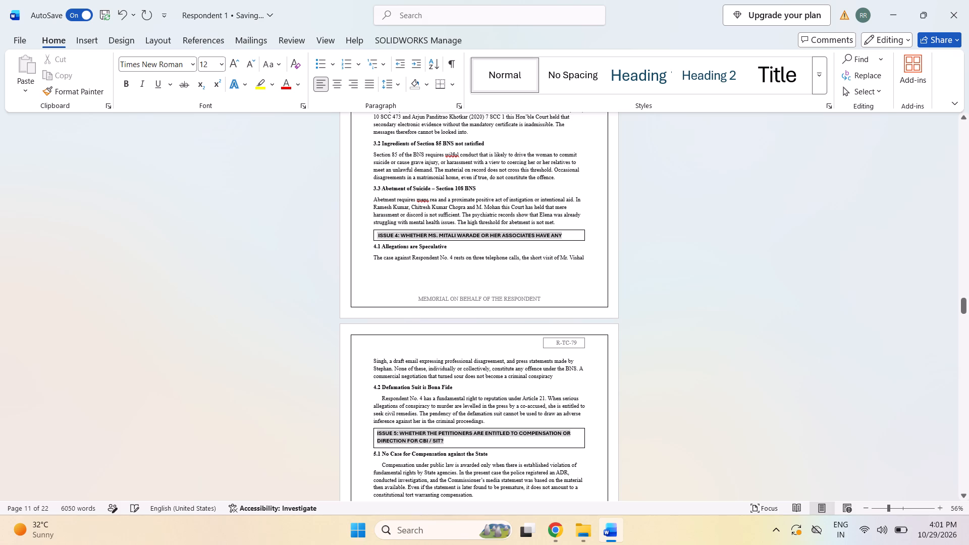
key(Return)
key(Return)
key(Return)
key(Return)
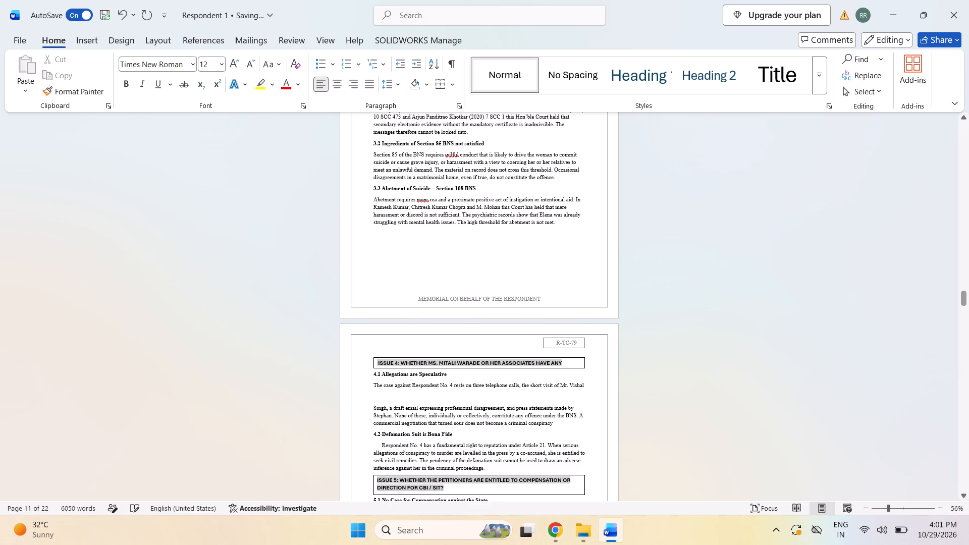
Delete the spaces and blank lines before the displaced page number 12, pulling it back to the end of the section 5.3 paragraph.
scroll(563, 240, down, 15)
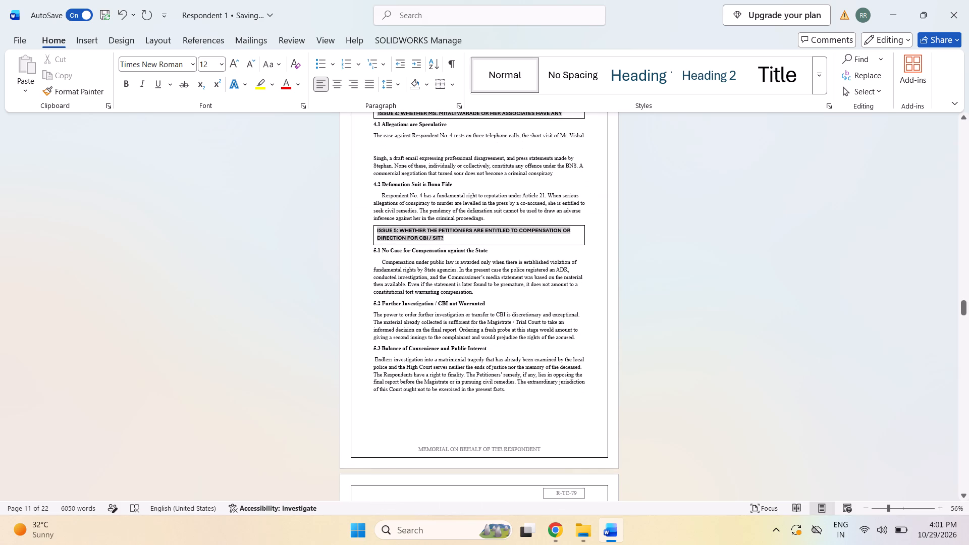
scroll(564, 241, down, 11)
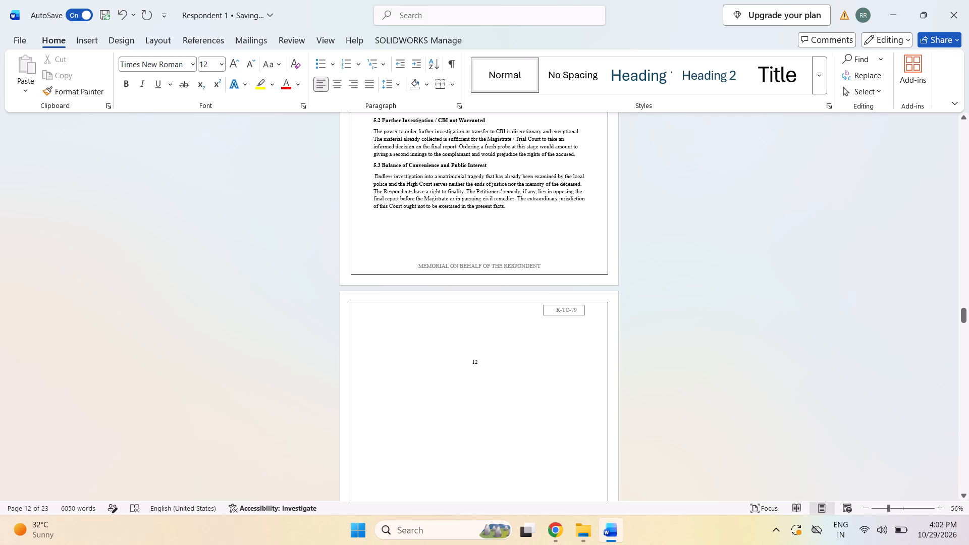
click(465, 363)
key(BackSpace)
key(BackSpace)
key(BackSpace)
key(BackSpace)
key(BackSpace)
key(BackSpace)
key(BackSpace)
key(BackSpace)
key(BackSpace)
key(BackSpace)
key(BackSpace)
key(BackSpace)
key(BackSpace)
key(BackSpace)
key(BackSpace)
key(BackSpace)
key(BackSpace)
key(BackSpace)
key(BackSpace)
key(BackSpace)
key(BackSpace)
key(BackSpace)
key(BackSpace)
key(BackSpace)
key(BackSpace)
key(BackSpace)
key(BackSpace)
key(BackSpace)
key(BackSpace)
key(BackSpace)
key(BackSpace)
key(BackSpace)
key(BackSpace)
key(BackSpace)
key(BackSpace)
key(BackSpace)
key(BackSpace)
key(BackSpace)
key(BackSpace)
key(BackSpace)
key(BackSpace)
key(BackSpace)
key(BackSpace)
key(BackSpace)
key(BackSpace)
key(BackSpace)
key(BackSpace)
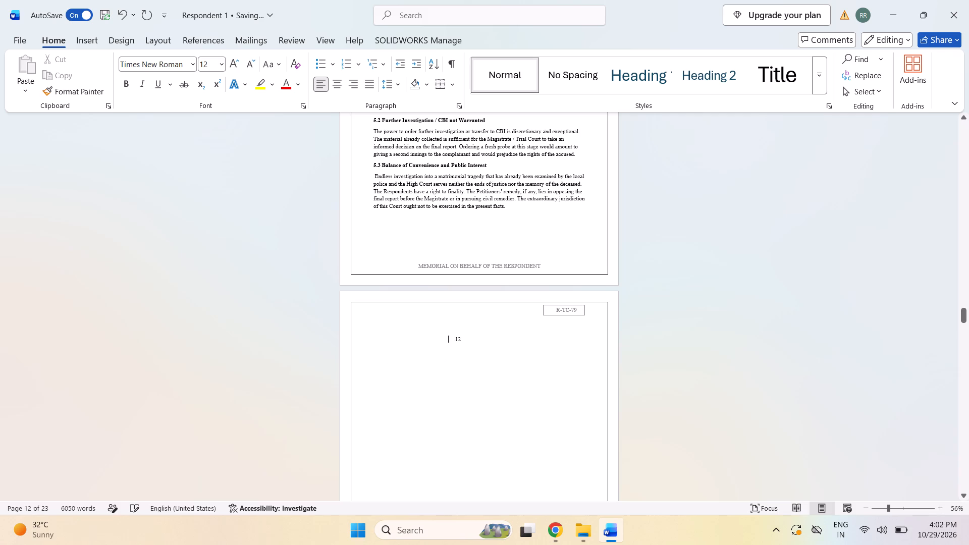
right_click(468, 361)
click(627, 298)
click(449, 339)
key(BackSpace)
key(BackSpace)
key(BackSpace)
key(BackSpace)
key(BackSpace)
key(BackSpace)
key(BackSpace)
key(BackSpace)
key(BackSpace)
key(BackSpace)
key(BackSpace)
key(BackSpace)
key(BackSpace)
key(BackSpace)
key(BackSpace)
key(BackSpace)
key(BackSpace)
key(BackSpace)
key(BackSpace)
key(BackSpace)
key(BackSpace)
key(BackSpace)
key(BackSpace)
key(BackSpace)
key(BackSpace)
key(BackSpace)
key(BackSpace)
key(BackSpace)
key(BackSpace)
key(BackSpace)
key(BackSpace)
key(BackSpace)
key(BackSpace)
key(BackSpace)
key(BackSpace)
key(BackSpace)
key(BackSpace)
key(BackSpace)
key(BackSpace)
key(BackSpace)
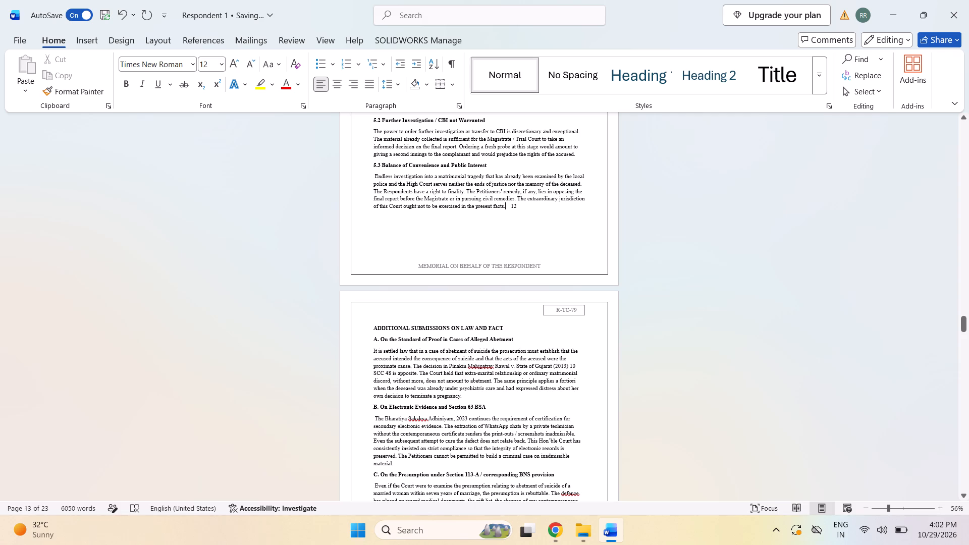
Place page number 12 three lines below the section 5.3 paragraph and pad it with spaces to centre it above the footer.
scroll(458, 337, up, 4)
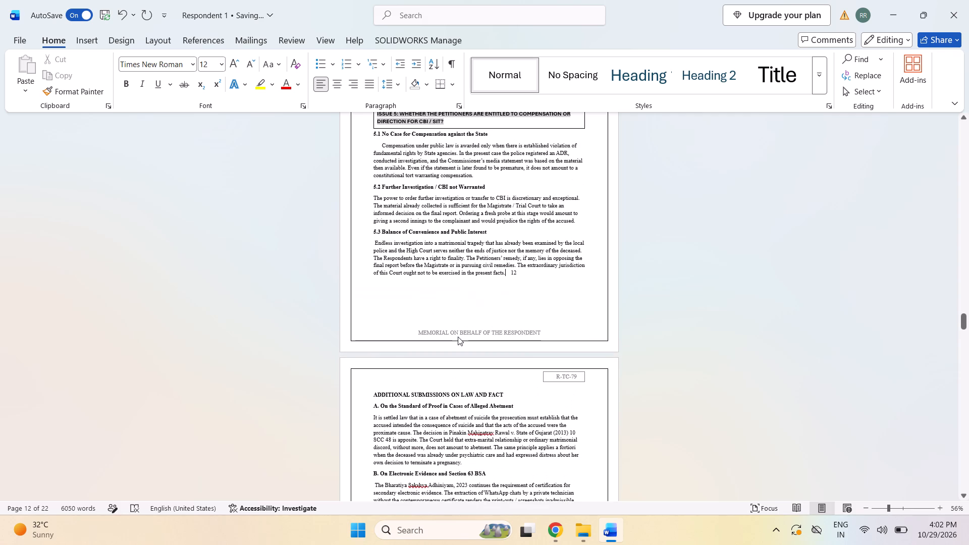
key(Return)
scroll(458, 337, up, 1)
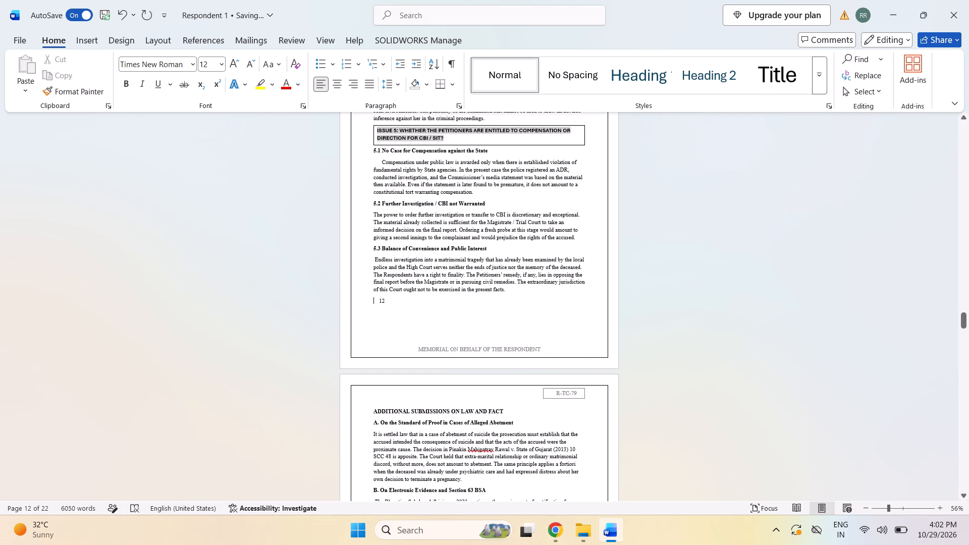
key(Return)
key(Return)
key(space)
key(space)
key(space)
key(space)
key(space)
key(space)
key(space)
key(space)
key(space)
key(space)
key(space)
key(space)
key(space)
key(space)
key(space)
key(space)
key(space)
key(space)
key(space)
key(space)
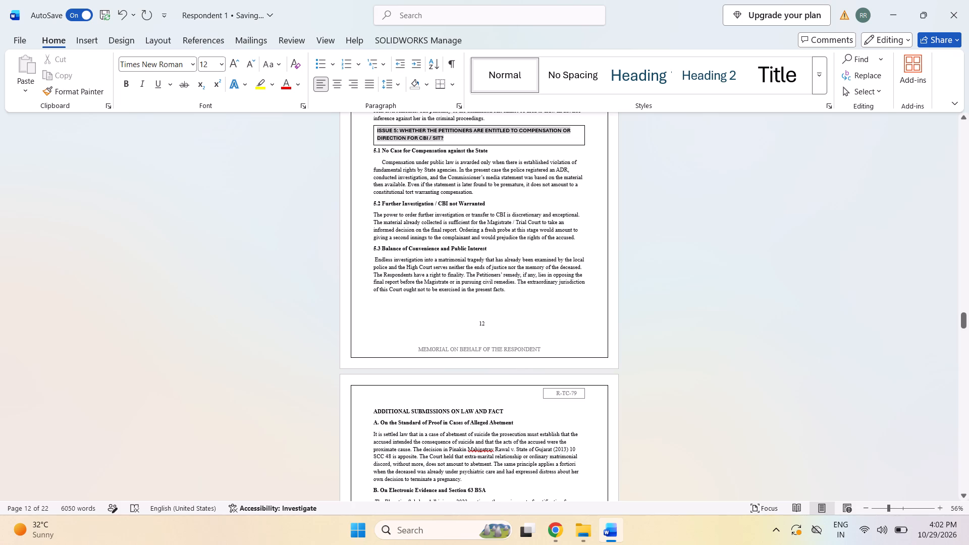
Check the page breaks, heading positions and page numbers across pages 11 to 13.
scroll(491, 315, down, 7)
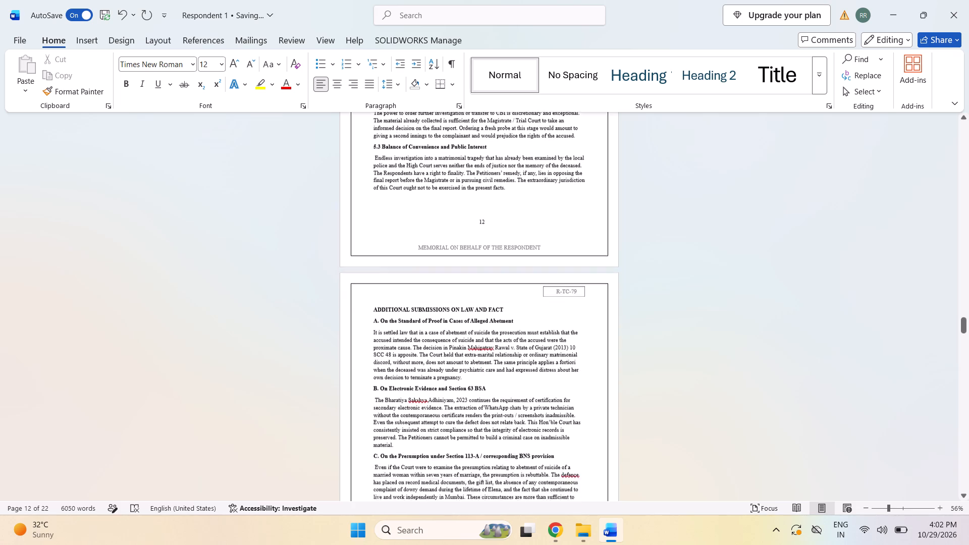
scroll(487, 319, down, 2)
scroll(487, 319, up, 17)
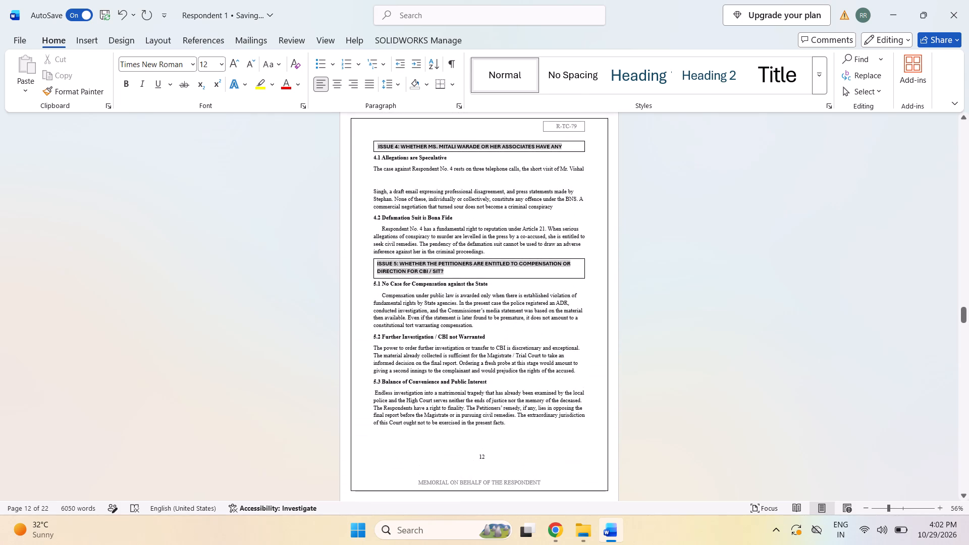
scroll(483, 319, up, 11)
scroll(483, 319, down, 10)
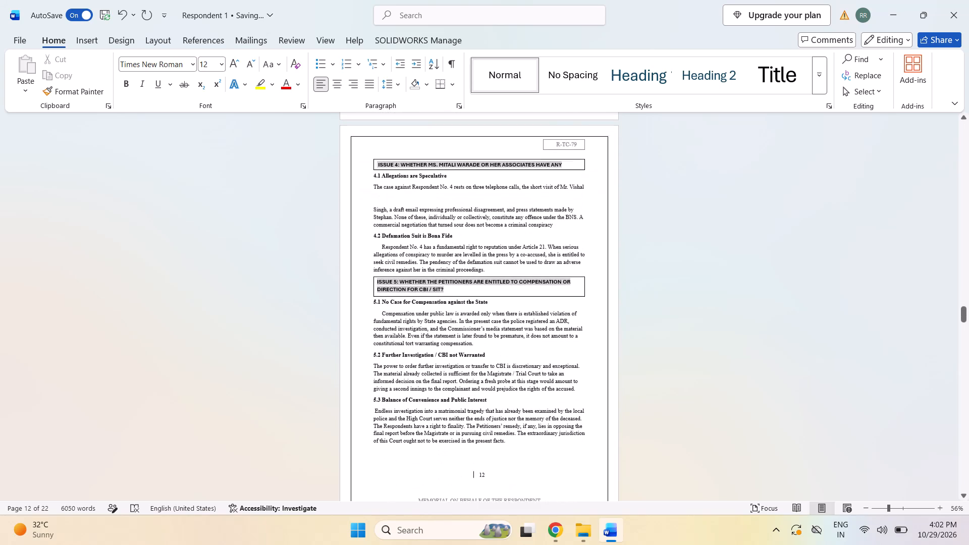
scroll(483, 319, up, 1)
scroll(483, 319, down, 13)
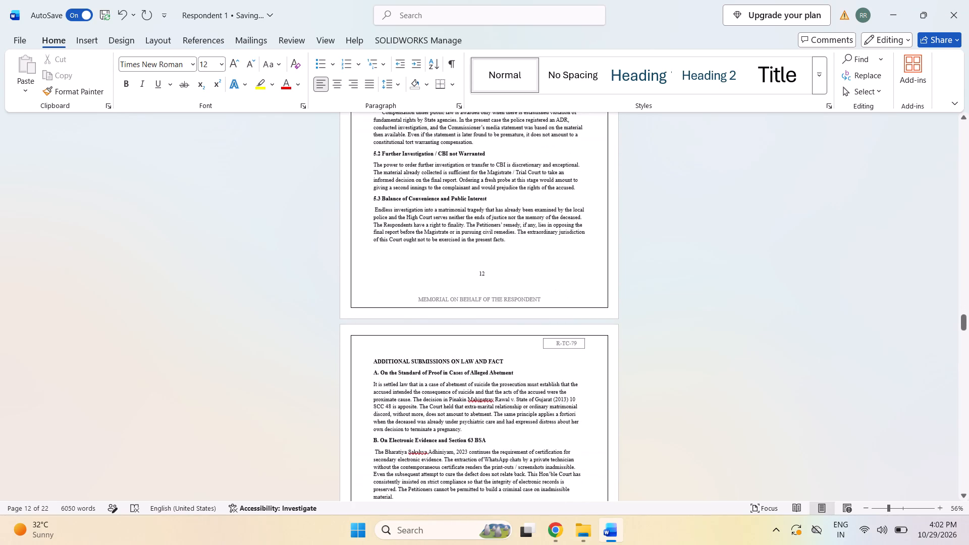
scroll(481, 323, down, 18)
scroll(481, 323, up, 13)
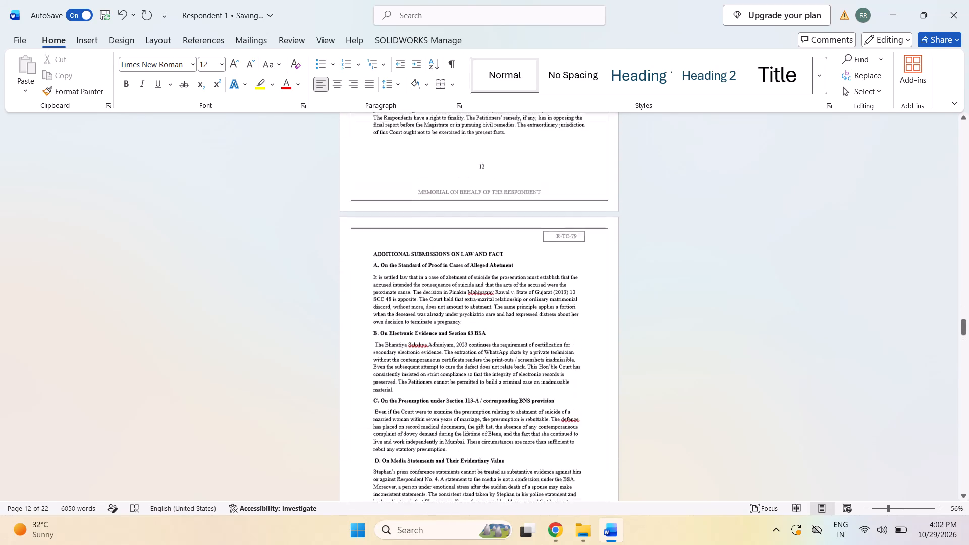
scroll(480, 323, up, 20)
scroll(480, 323, up, 20)
scroll(480, 323, up, 2)
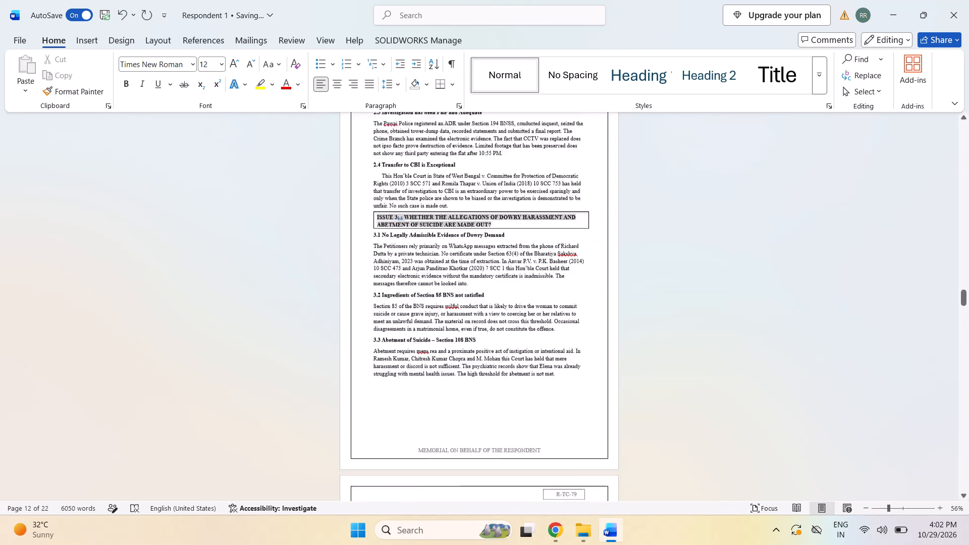
scroll(480, 323, up, 16)
scroll(479, 321, down, 17)
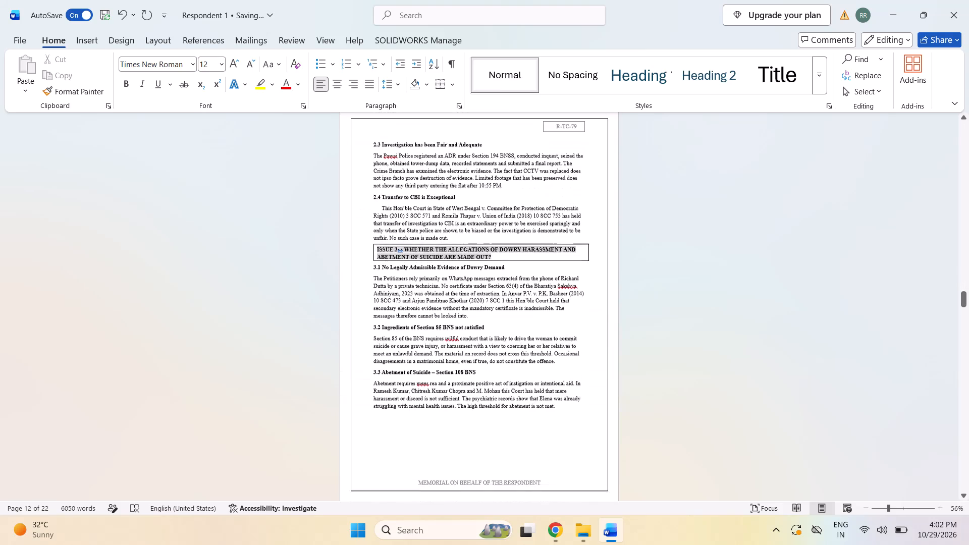
Enter the page number 11 centred above the footer on the page ending with section 3.3.
scroll(479, 320, down, 9)
click(482, 330)
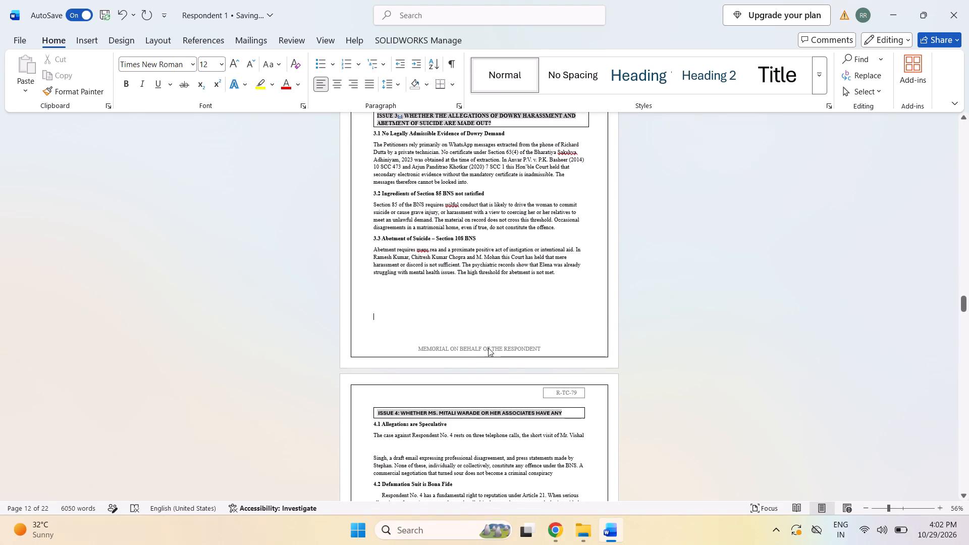
double_click(488, 337)
click(484, 326)
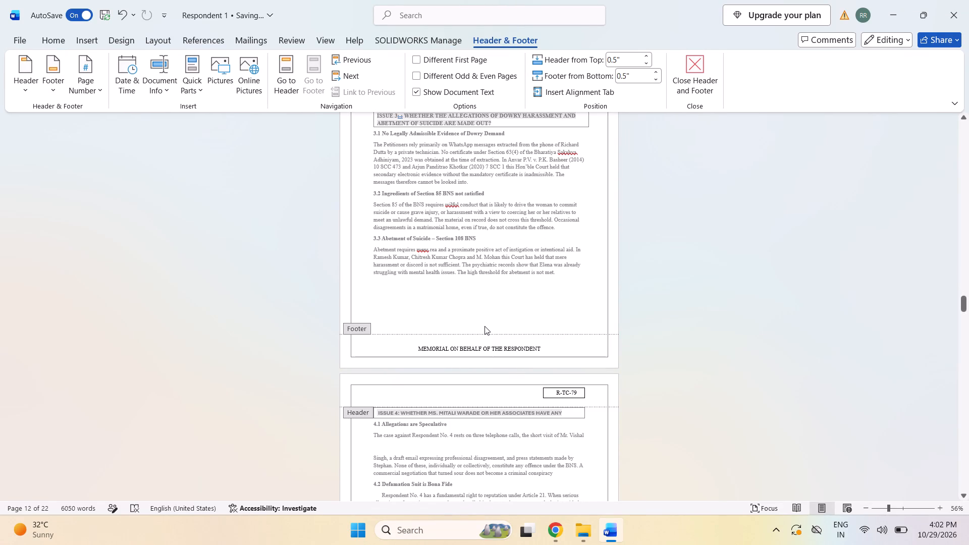
double_click(484, 326)
double_click(483, 321)
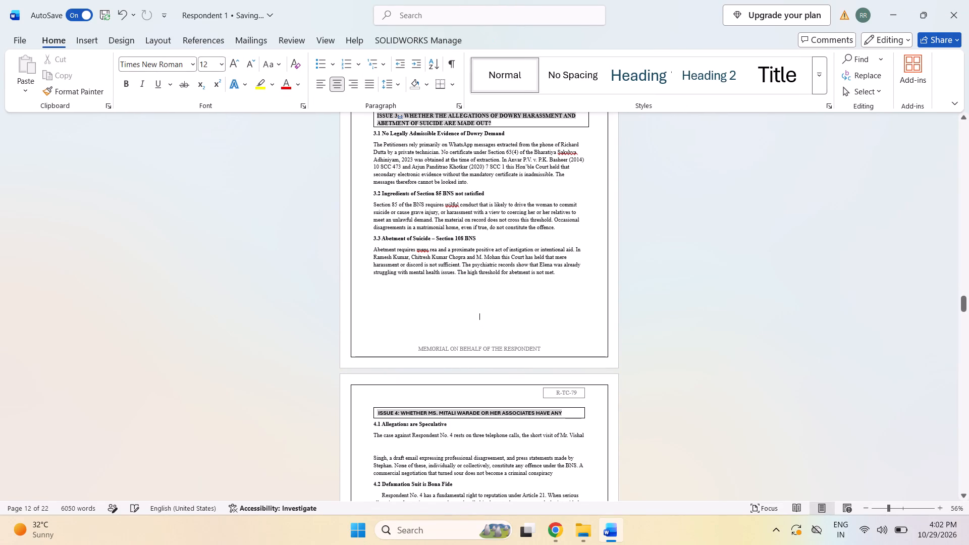
text(11)
Check the page numbers, footers and page breaks from page 11 through the Issue 2 (Continued) page.
scroll(496, 332, up, 5)
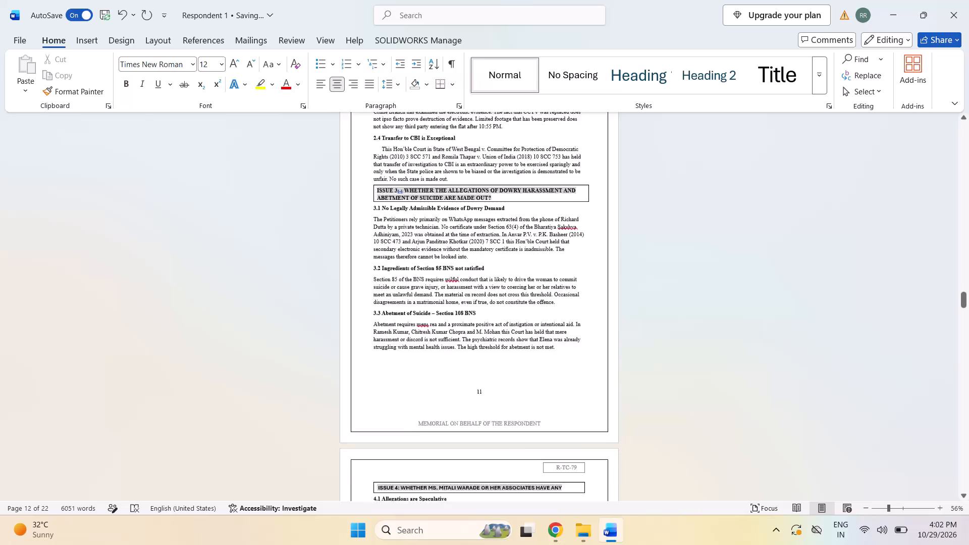
scroll(497, 323, up, 12)
scroll(497, 323, down, 15)
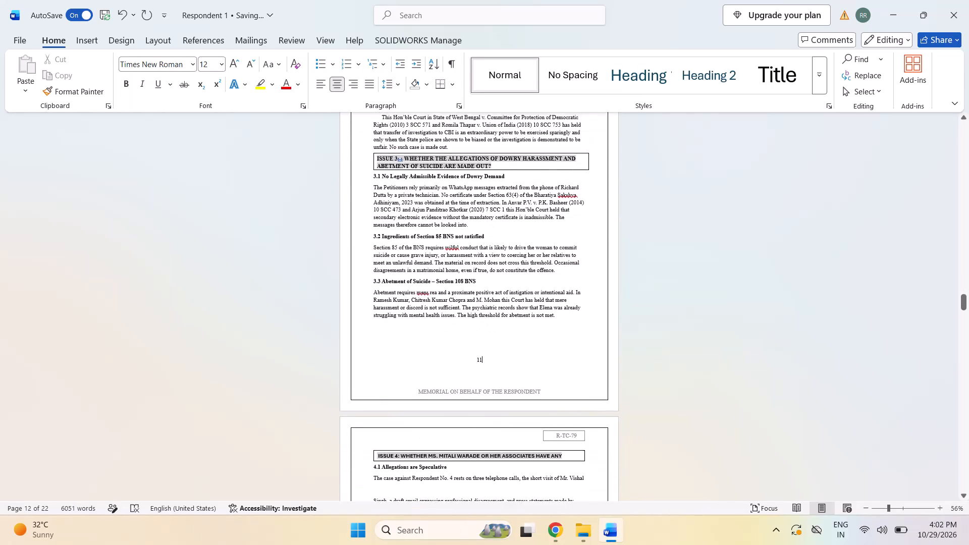
scroll(495, 334, down, 20)
scroll(495, 334, down, 19)
scroll(494, 341, down, 10)
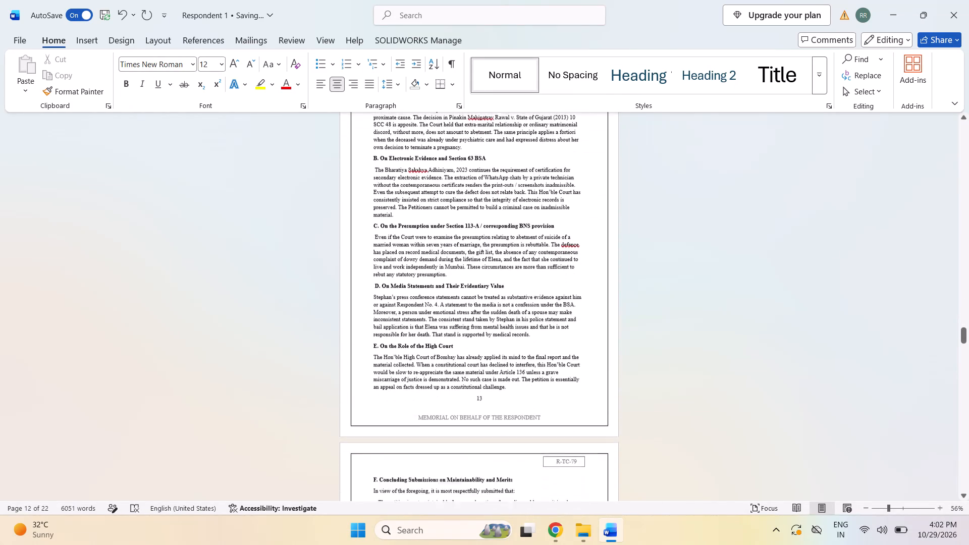
scroll(494, 341, down, 17)
scroll(493, 343, down, 14)
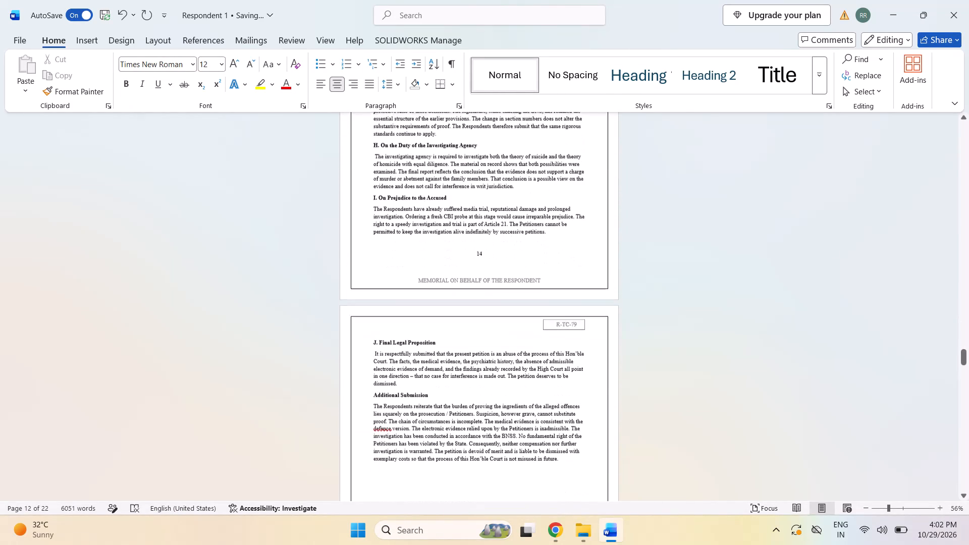
scroll(493, 343, down, 12)
scroll(492, 346, down, 19)
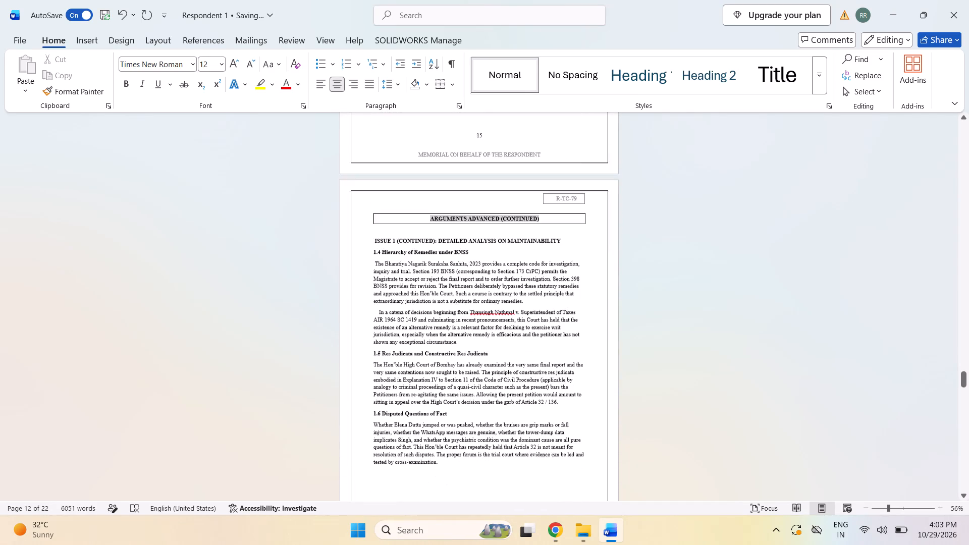
scroll(492, 347, down, 12)
scroll(491, 348, down, 18)
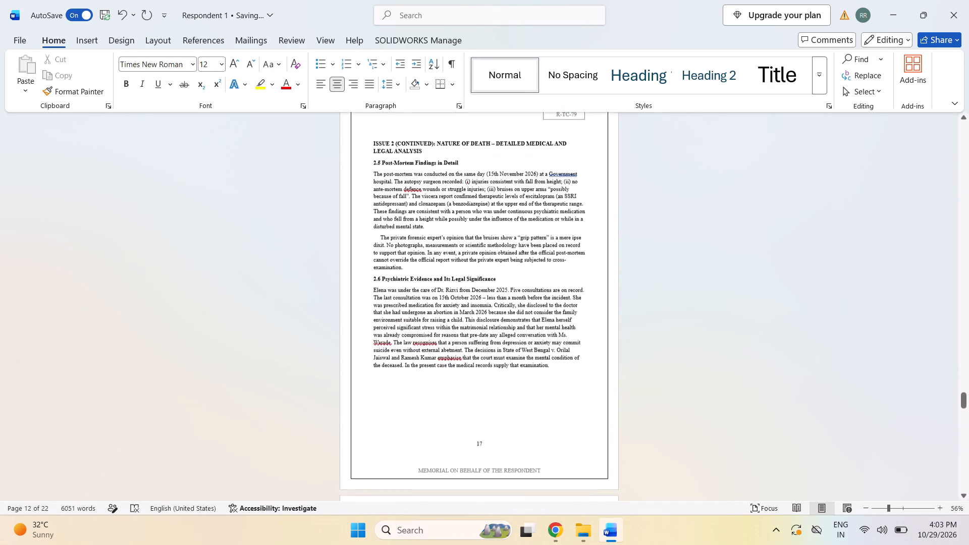
scroll(490, 351, up, 4)
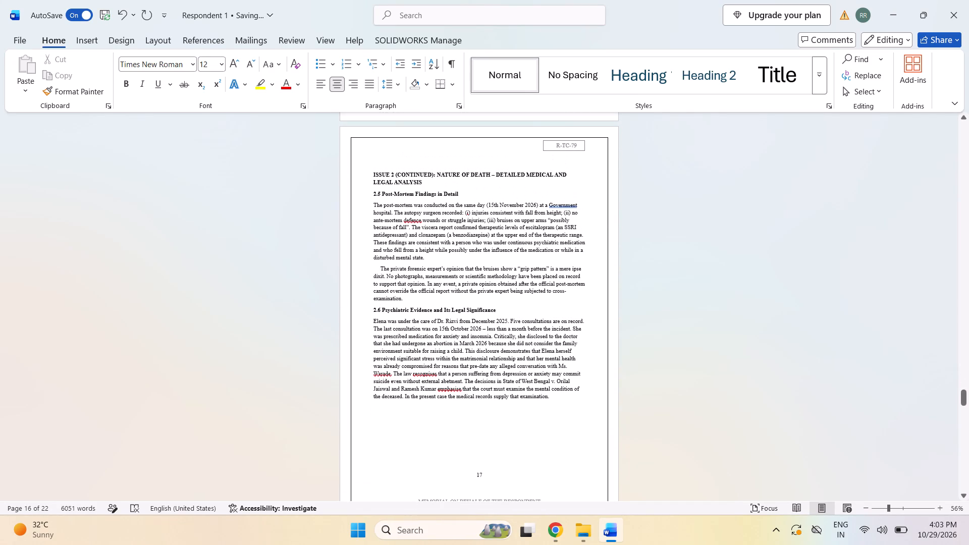
scroll(490, 351, up, 4)
middle_click(490, 351)
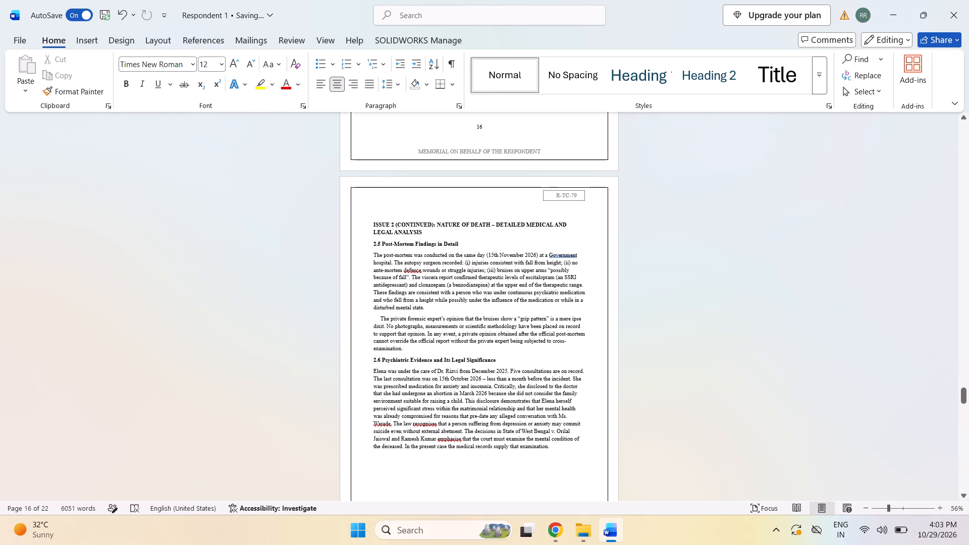
Check the page numbers, footers and layout from page 17 through the final Prayer page.
scroll(513, 274, down, 7)
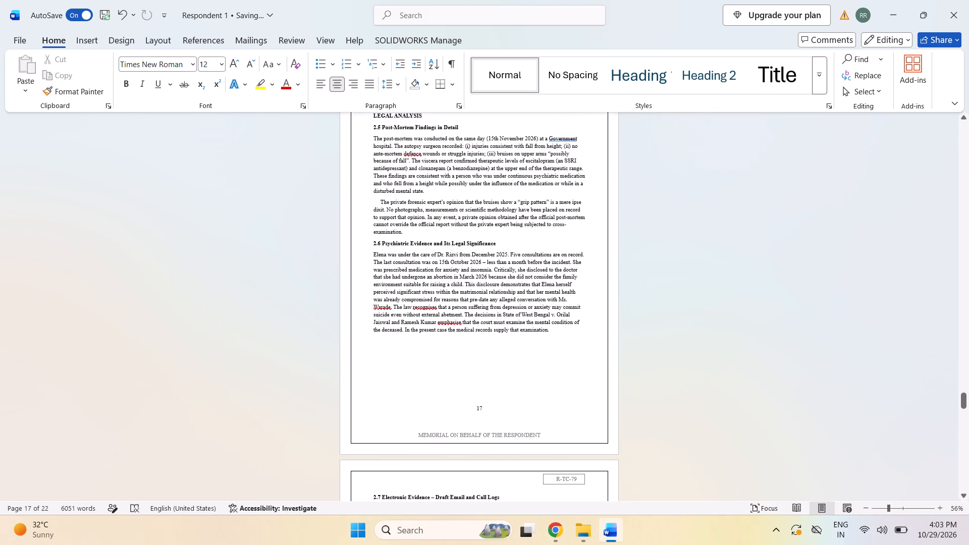
scroll(743, 285, down, 18)
scroll(722, 299, down, 5)
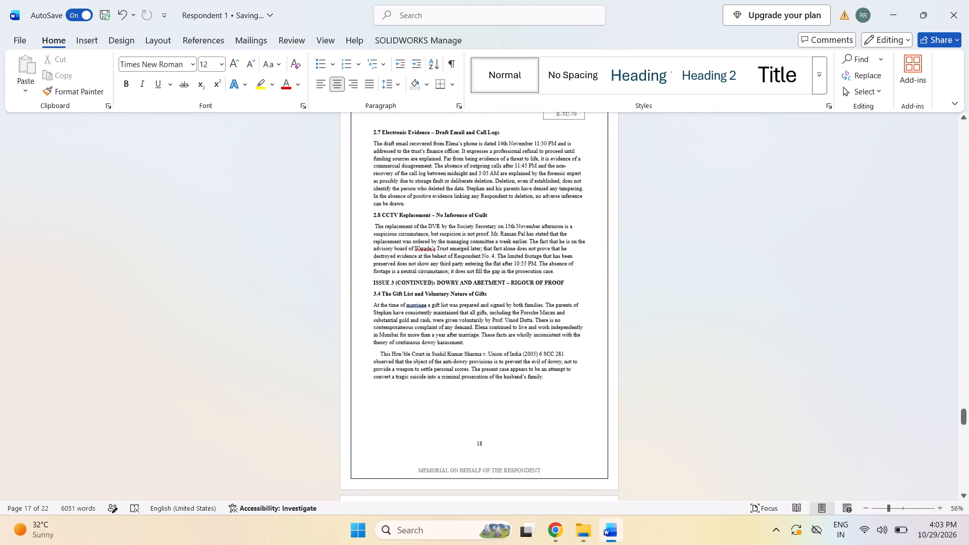
scroll(721, 300, down, 2)
scroll(718, 298, up, 4)
scroll(718, 298, down, 3)
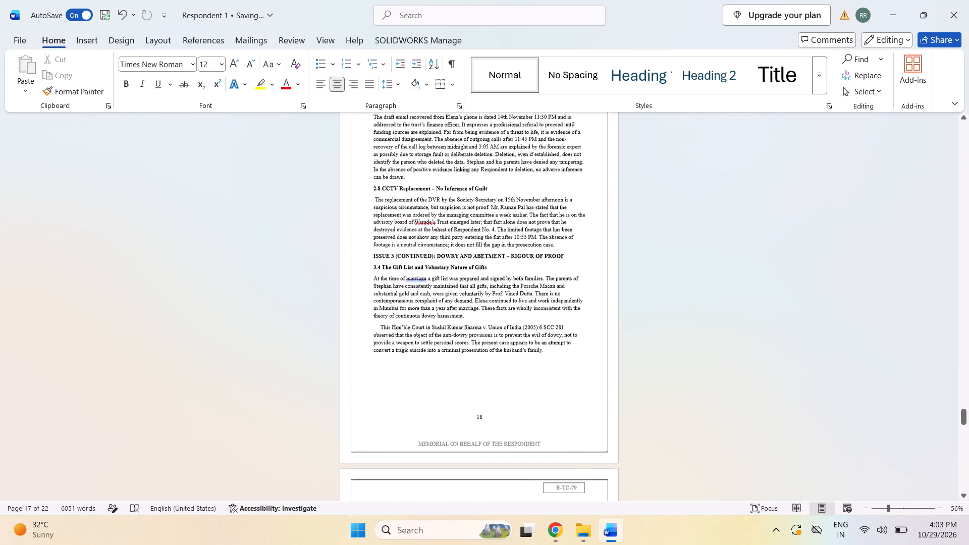
scroll(718, 298, down, 17)
scroll(713, 306, down, 8)
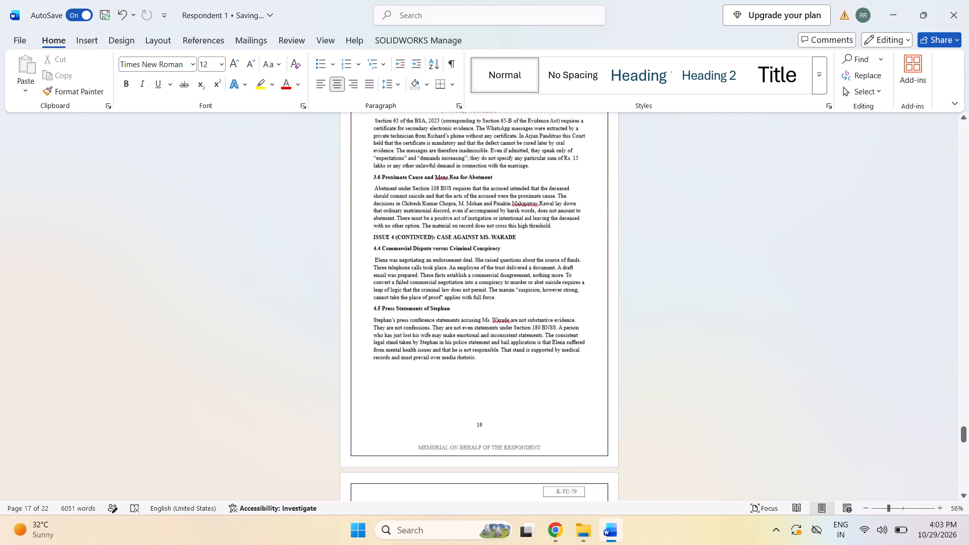
scroll(712, 306, down, 15)
scroll(708, 316, down, 14)
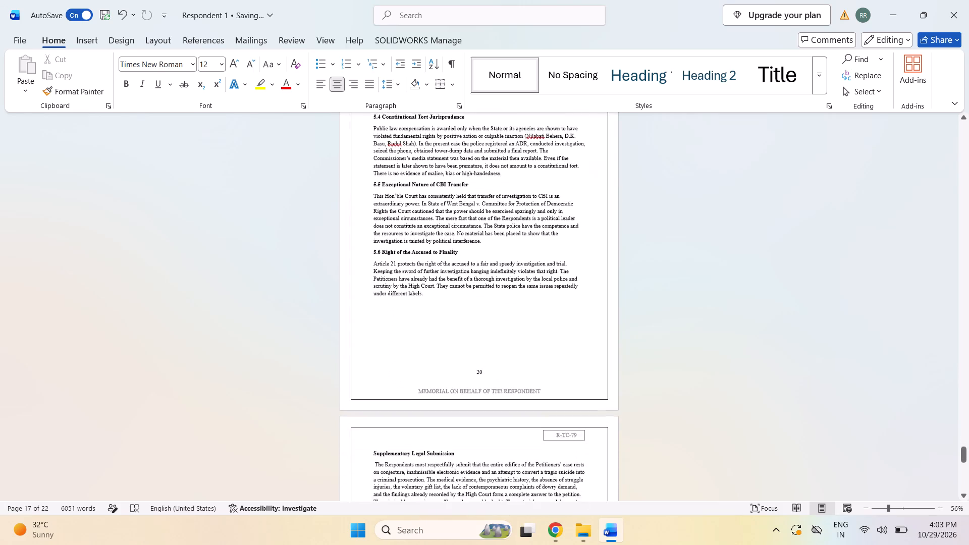
scroll(703, 323, down, 7)
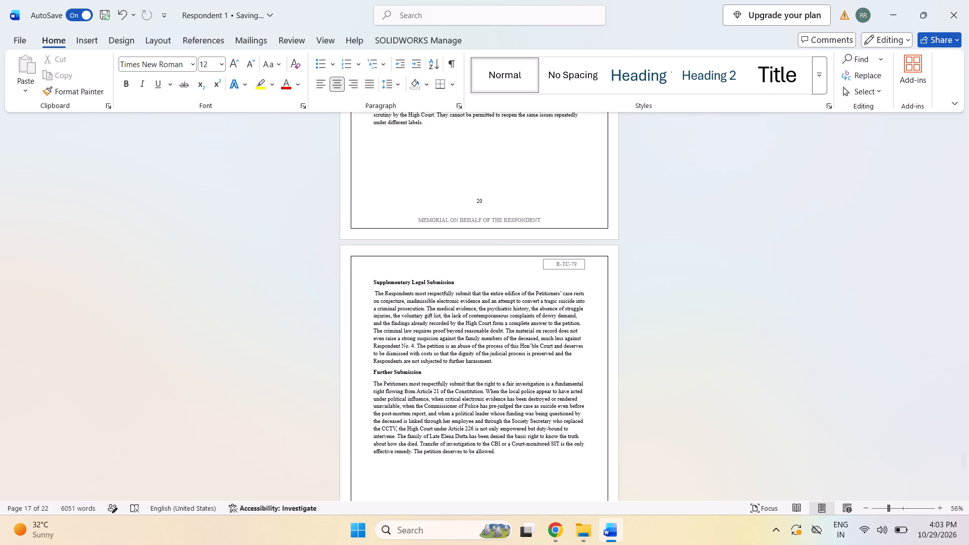
scroll(709, 338, down, 2)
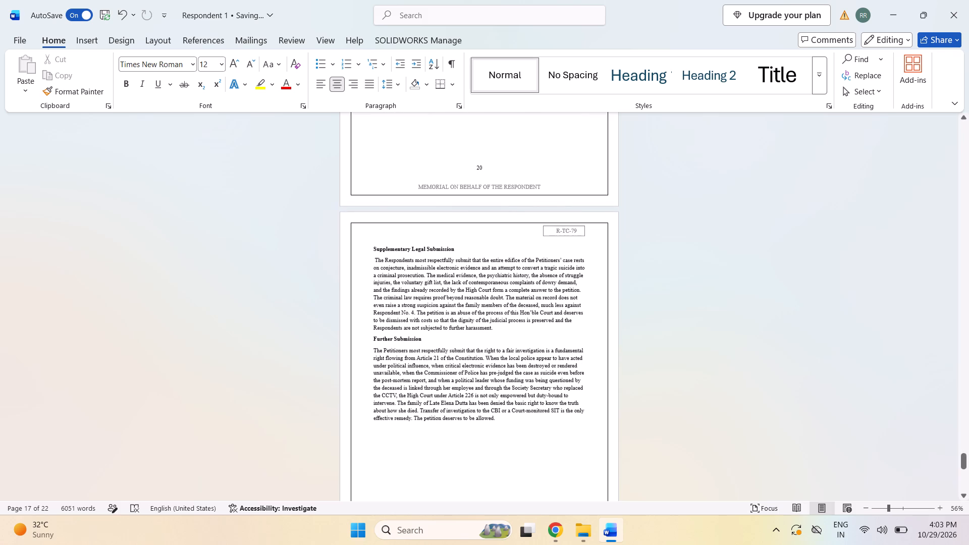
scroll(709, 338, down, 5)
scroll(707, 380, down, 9)
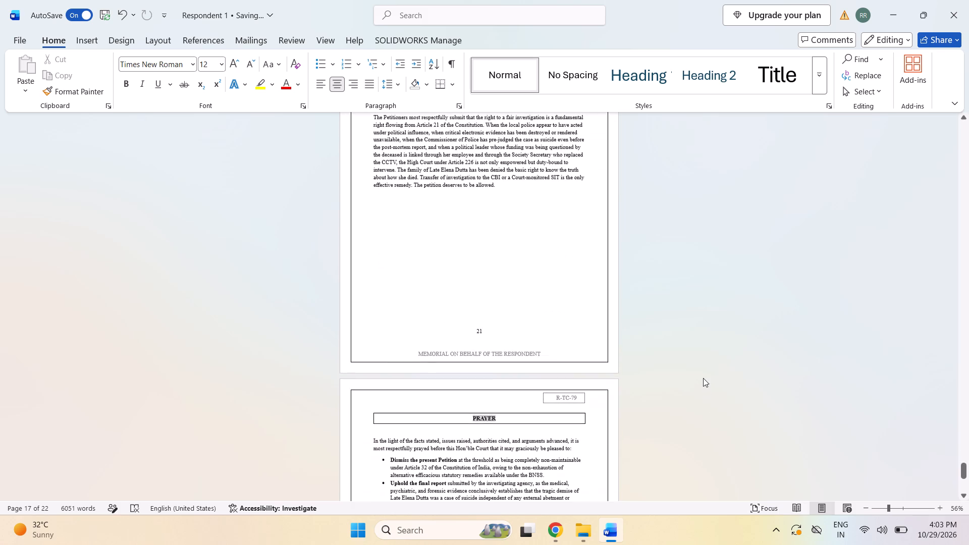
scroll(704, 394, down, 11)
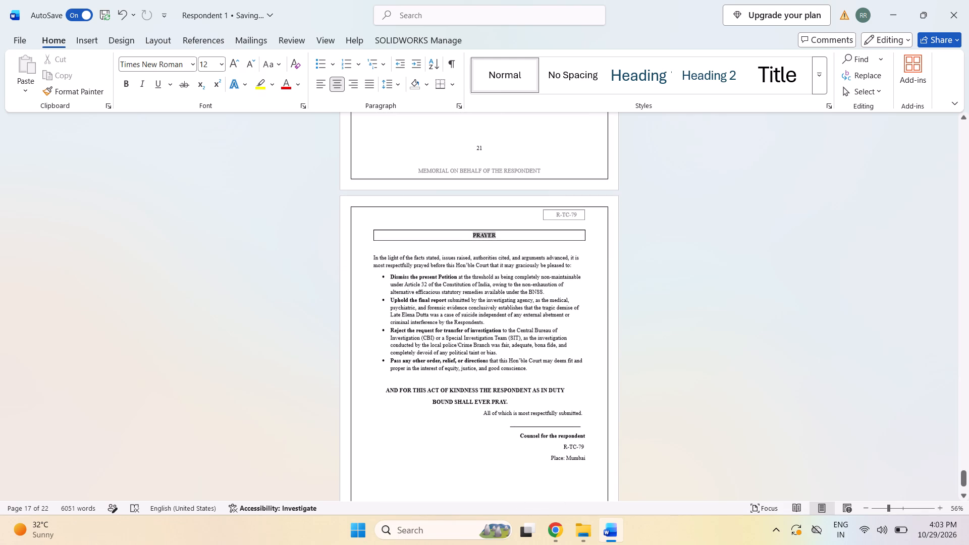
scroll(728, 384, down, 7)
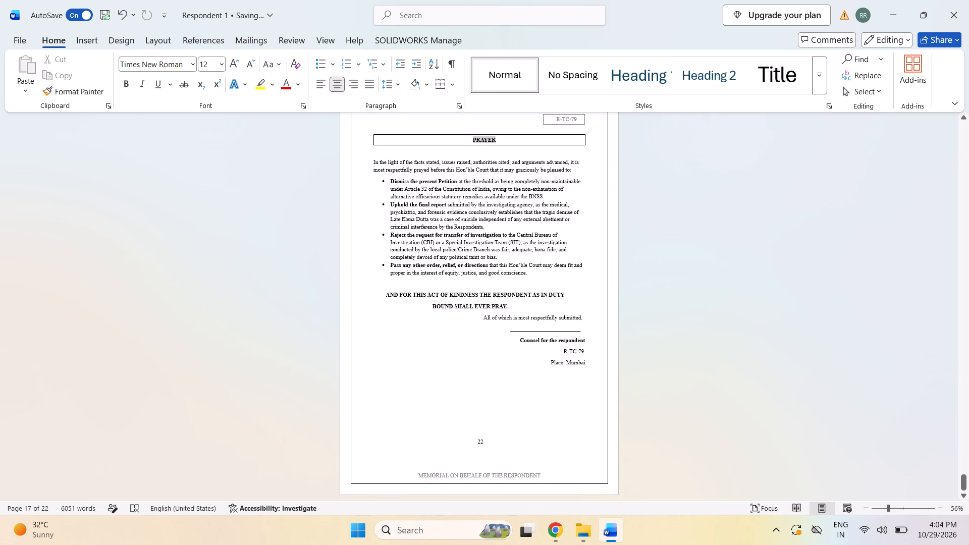
scroll(730, 383, down, 1)
scroll(743, 377, up, 3)
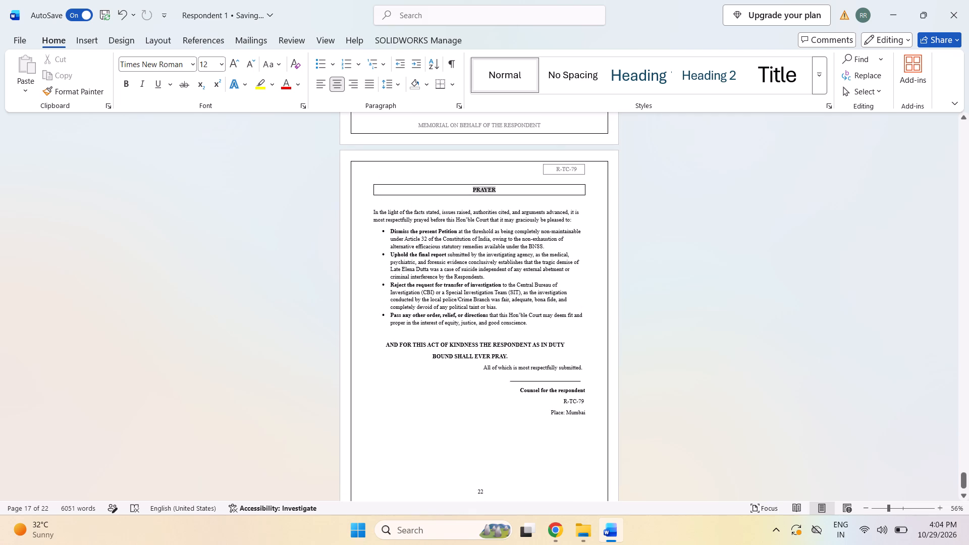
scroll(746, 373, up, 6)
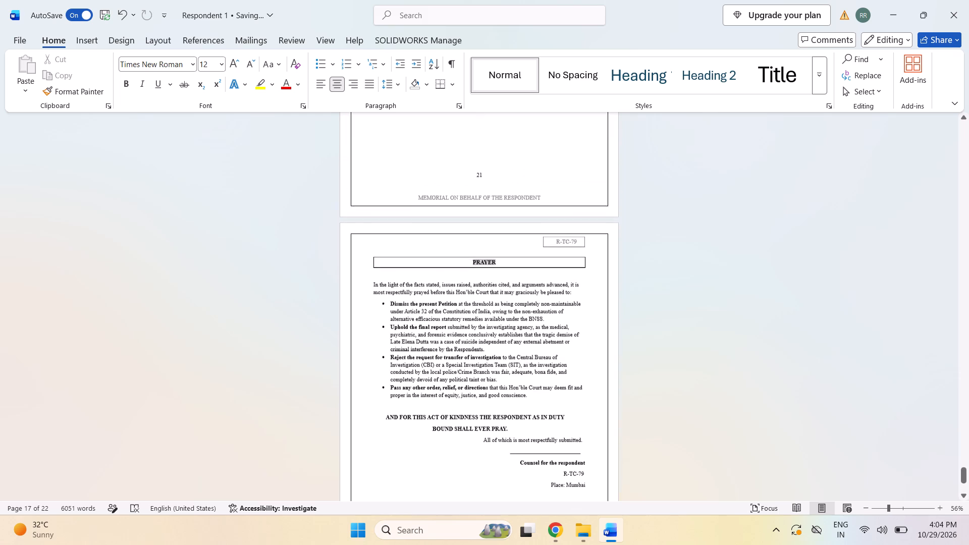
scroll(773, 359, up, 20)
scroll(773, 359, up, 10)
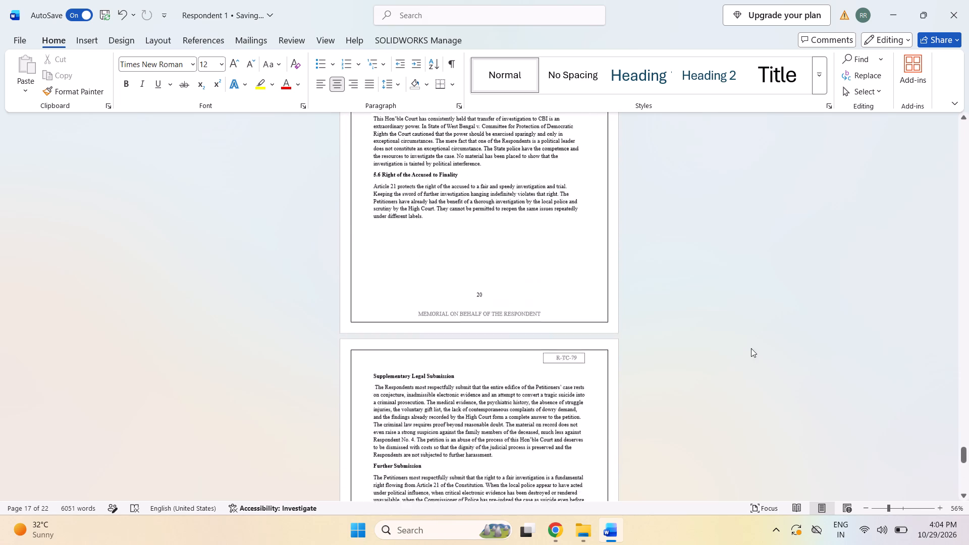
scroll(751, 348, up, 10)
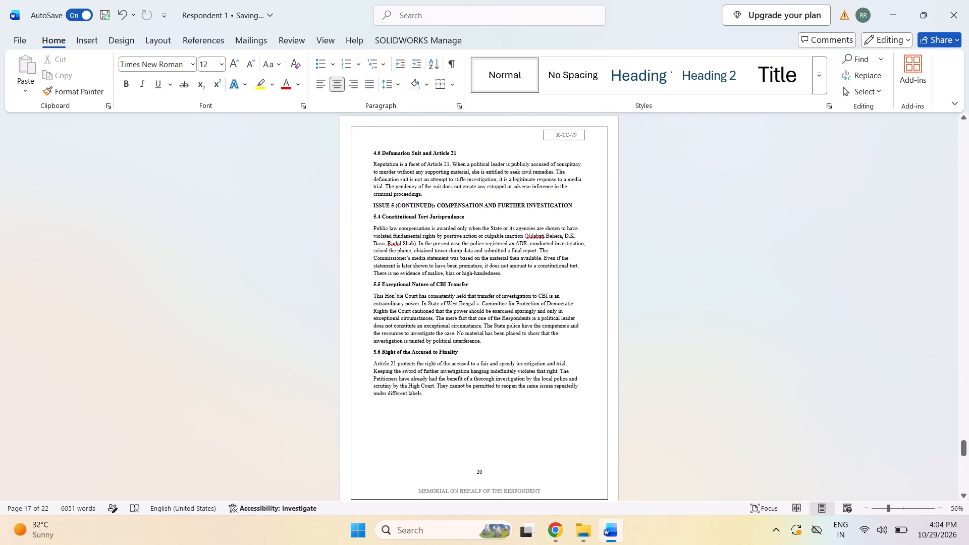
Export the memorial as a PDF named Respondent TC-79 in the Documents folder and return to the Word document.
click(20, 38)
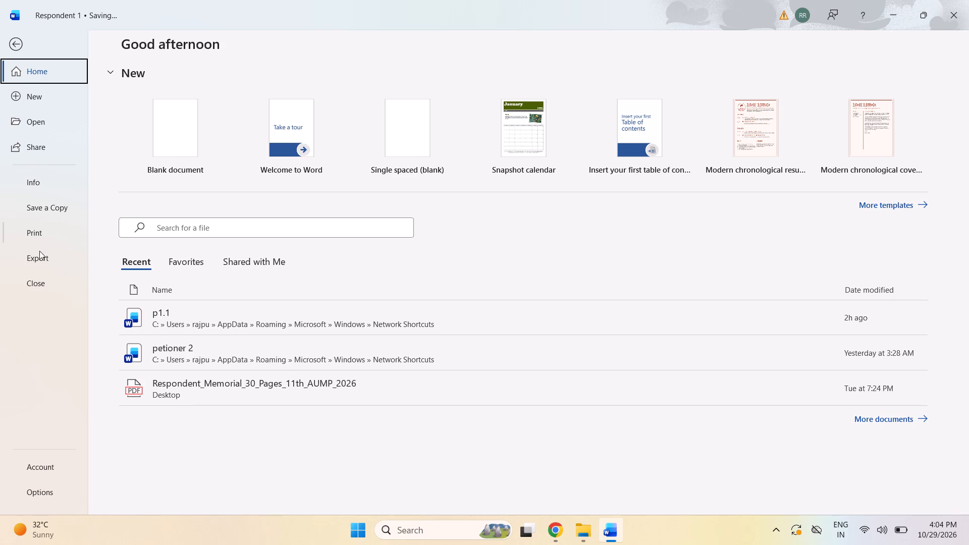
click(37, 255)
click(347, 167)
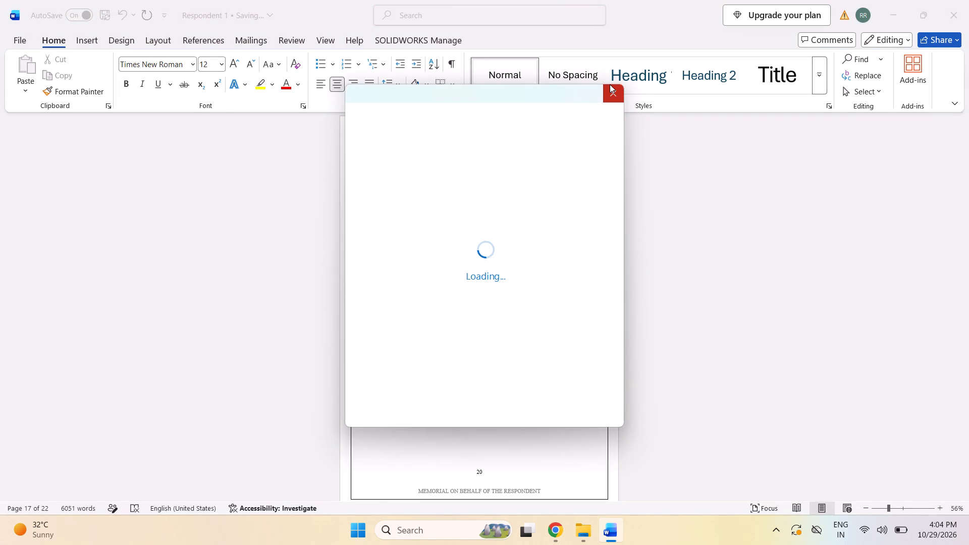
click(610, 87)
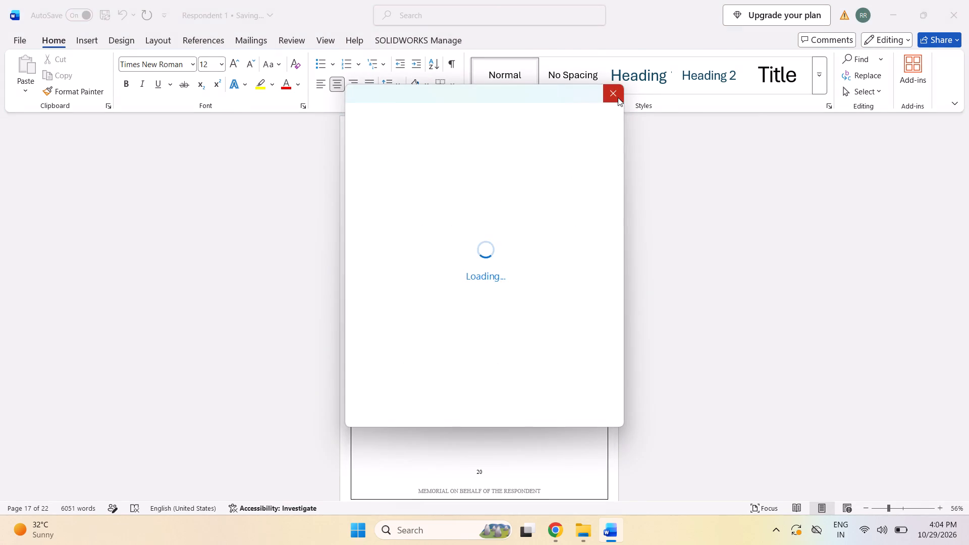
click(618, 97)
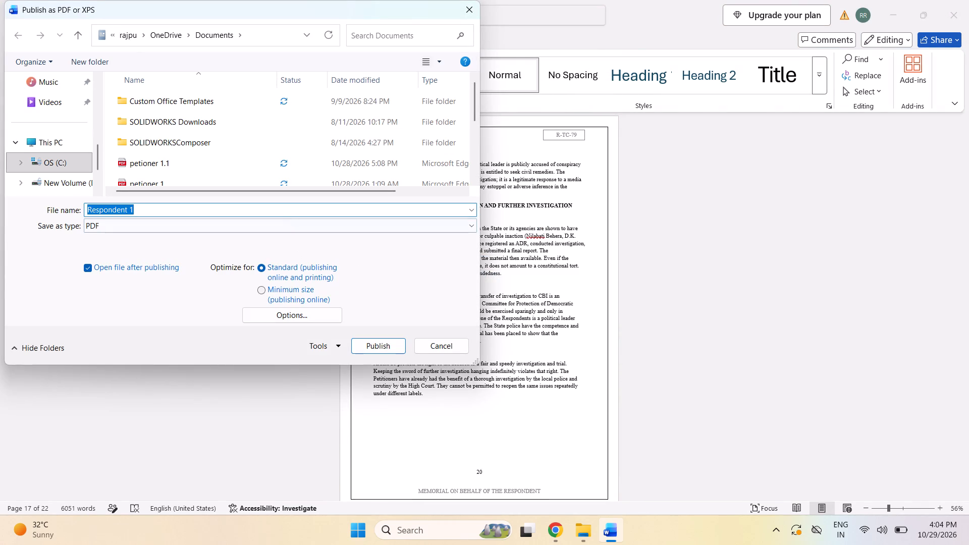
key(space)
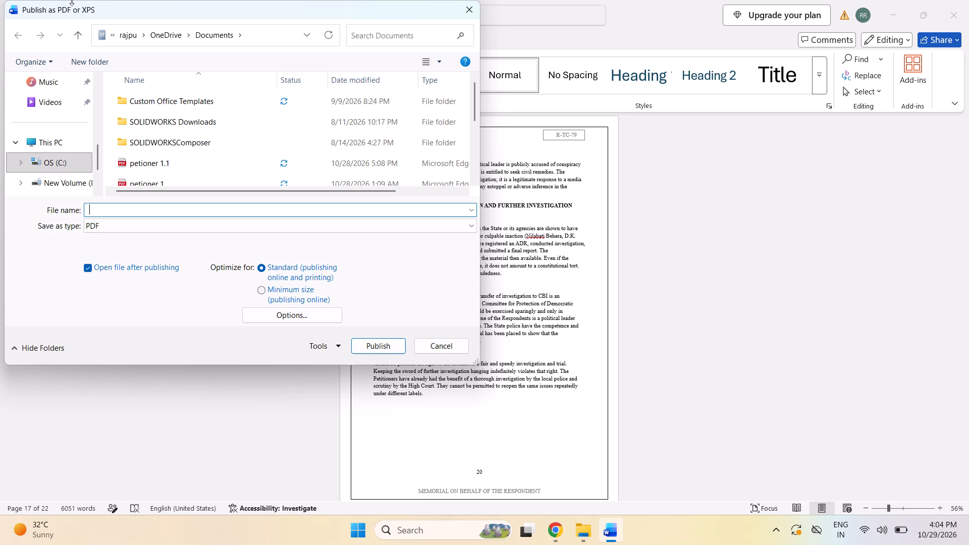
key(r)
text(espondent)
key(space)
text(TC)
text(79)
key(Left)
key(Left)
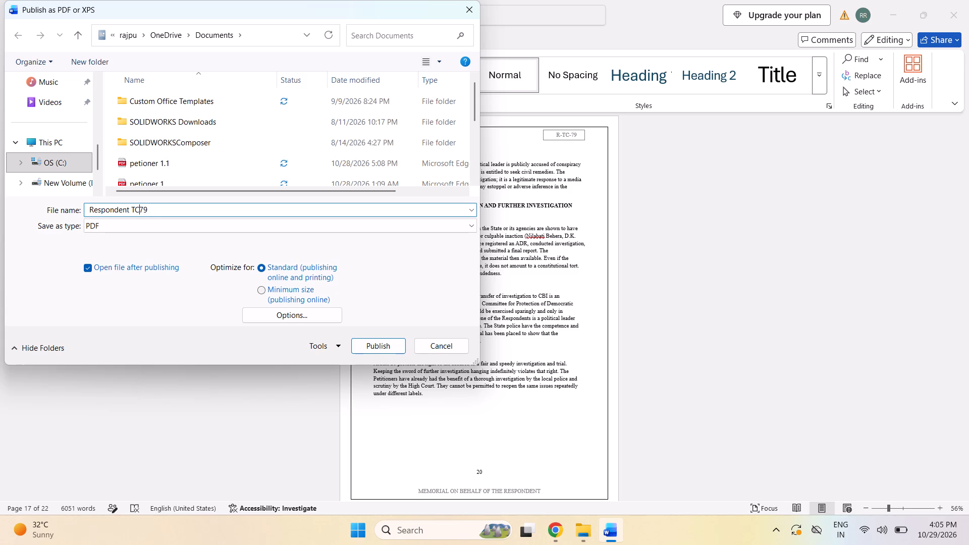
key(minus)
click(191, 210)
click(390, 346)
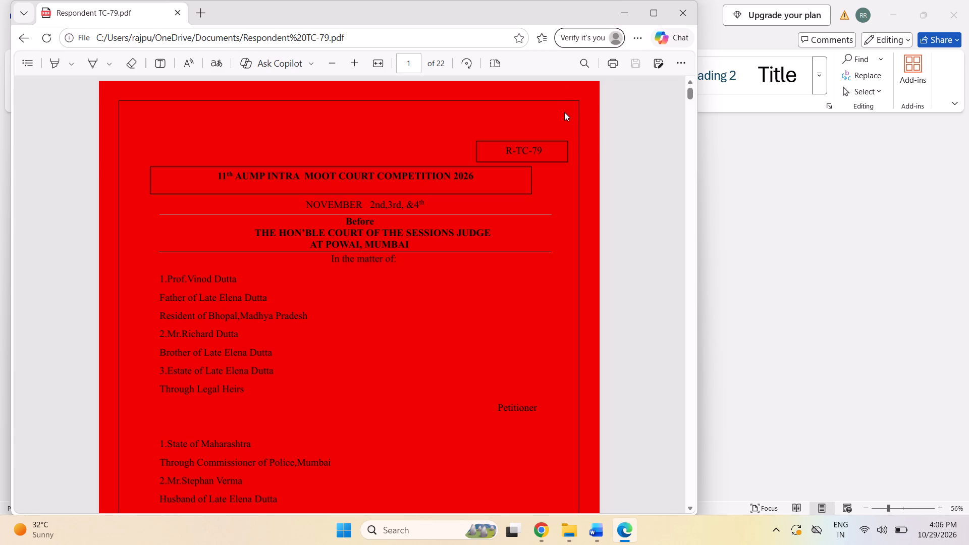
click(630, 16)
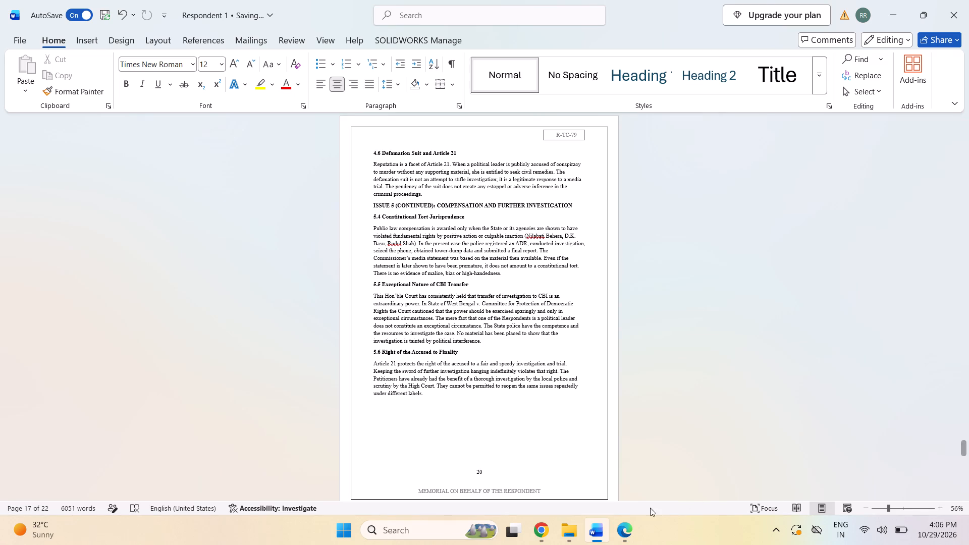
Switch to File Explorer and bring up the Documents folder containing the exported Respondent TC-79 PDF.
click(568, 536)
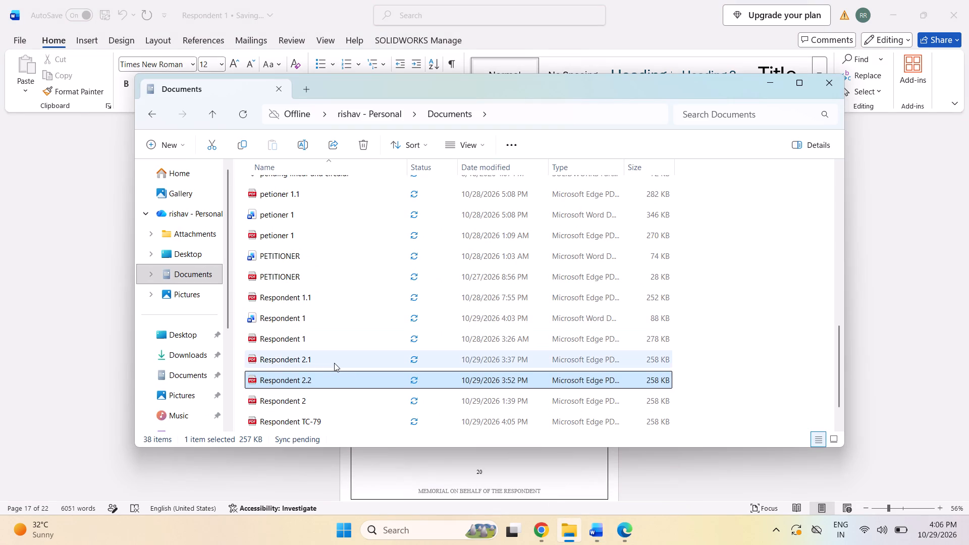
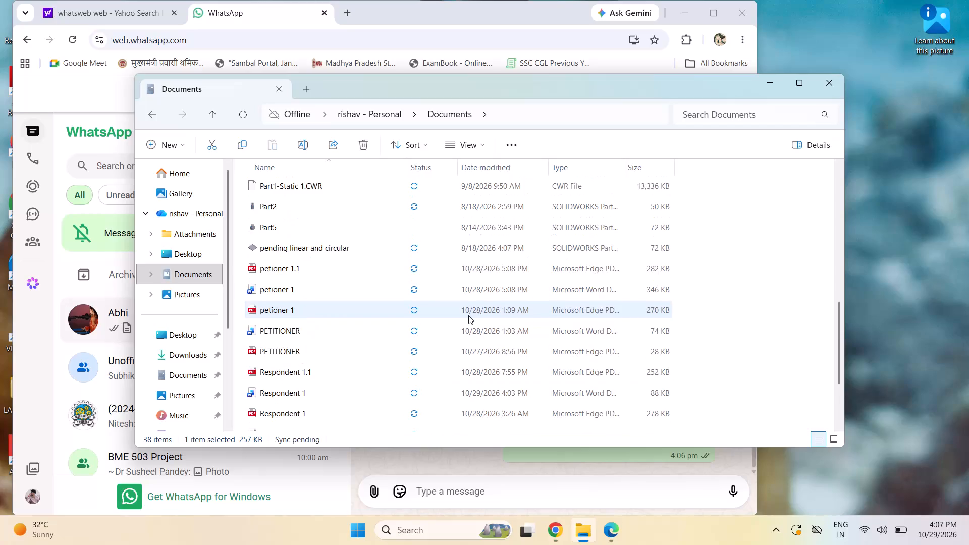
Locate the exported Respondent TC-79 PDF in the Documents folder in File Explorer.
scroll(468, 315, down, 2)
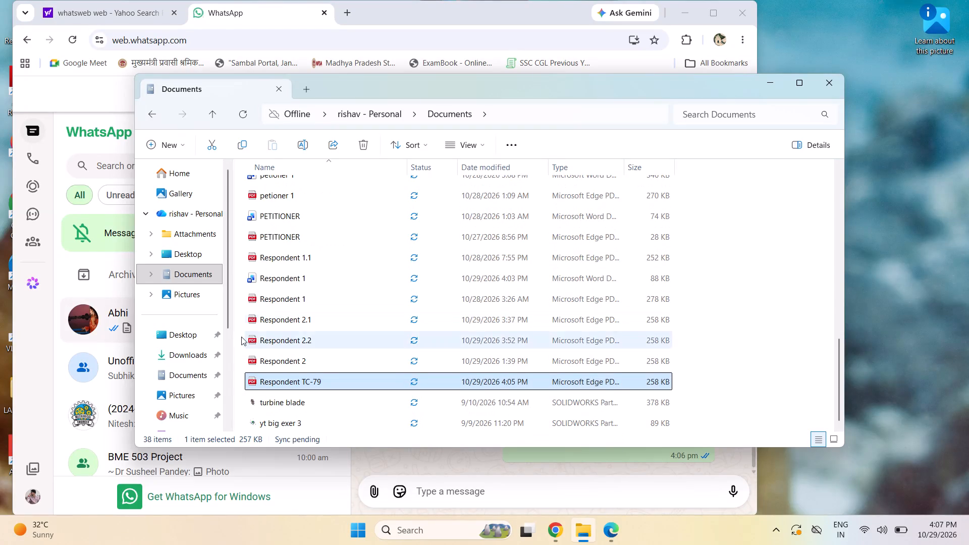
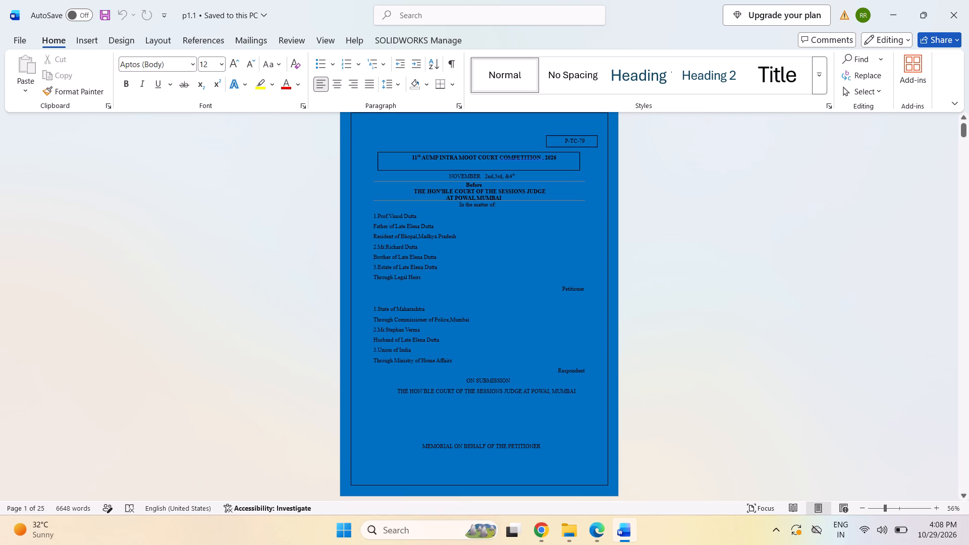
Check the petitioner's memorial from the blue cover through the Table of Contents and List of Abbreviations for layout, page numbers and footers.
scroll(780, 263, down, 7)
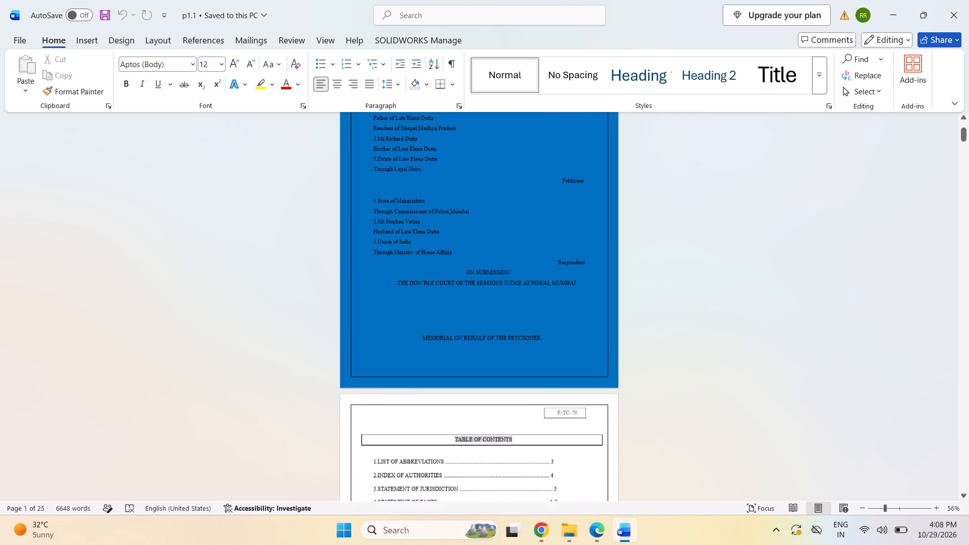
scroll(780, 262, down, 13)
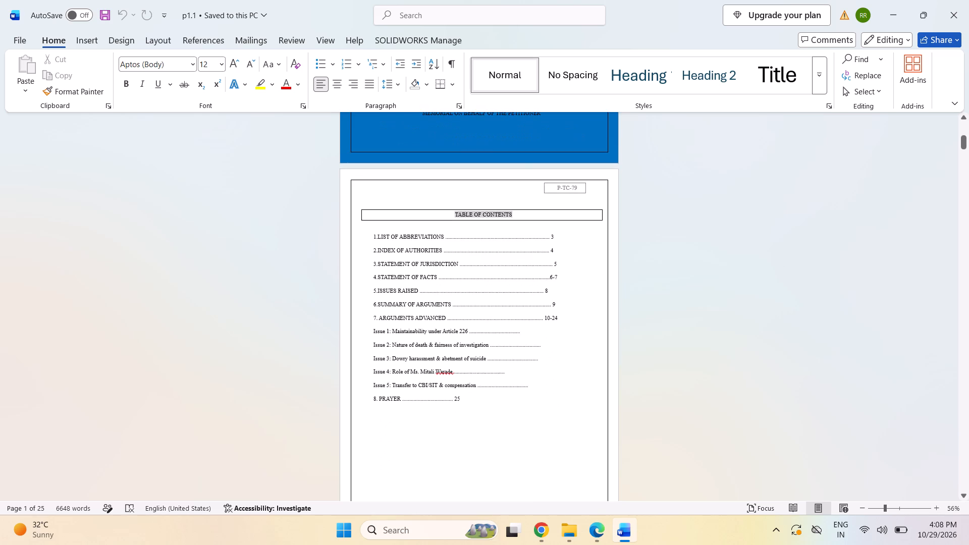
scroll(779, 260, down, 20)
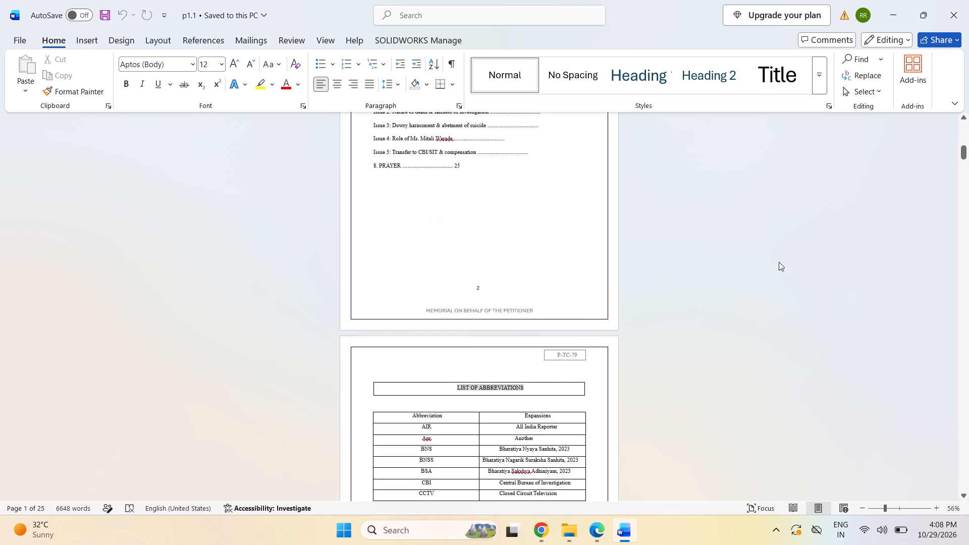
scroll(779, 262, down, 15)
scroll(779, 258, up, 4)
middle_click(779, 258)
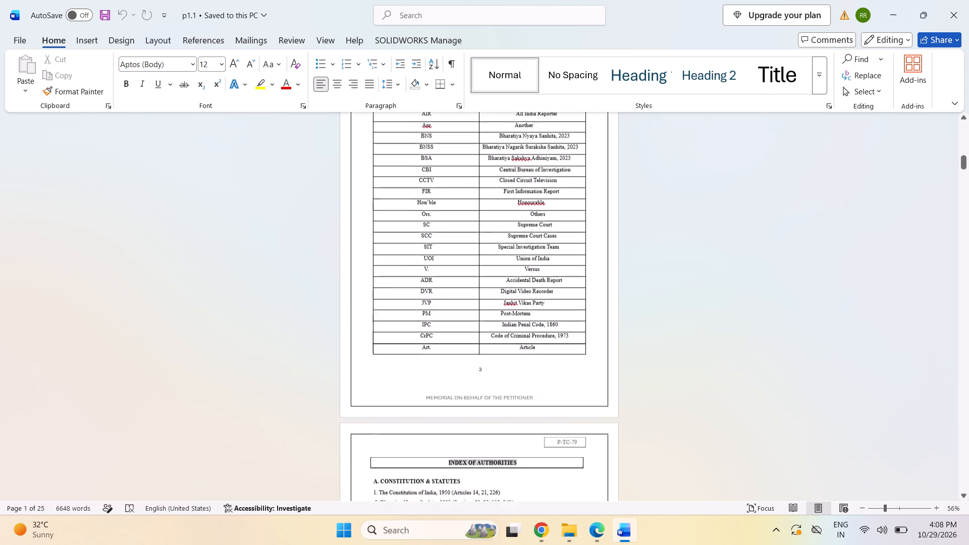
scroll(779, 258, up, 1)
click(810, 227)
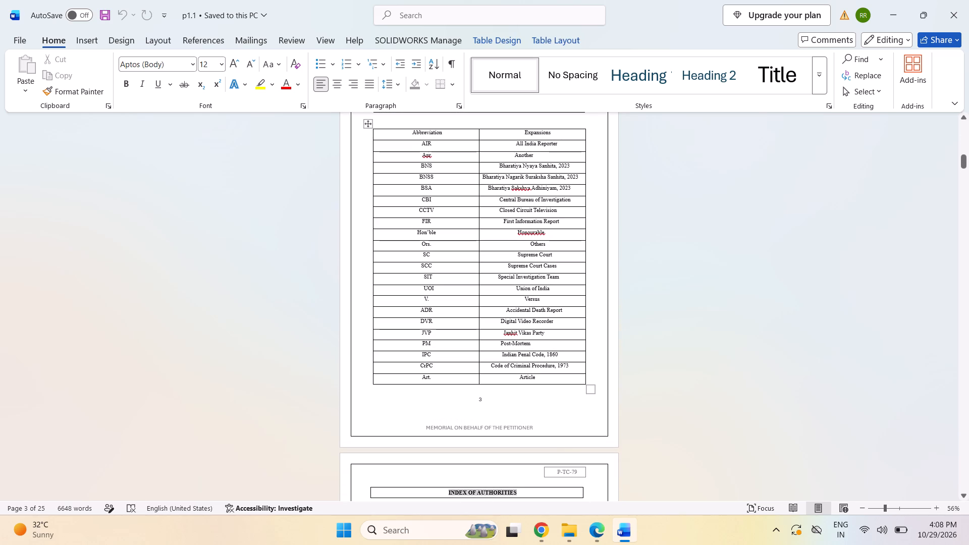
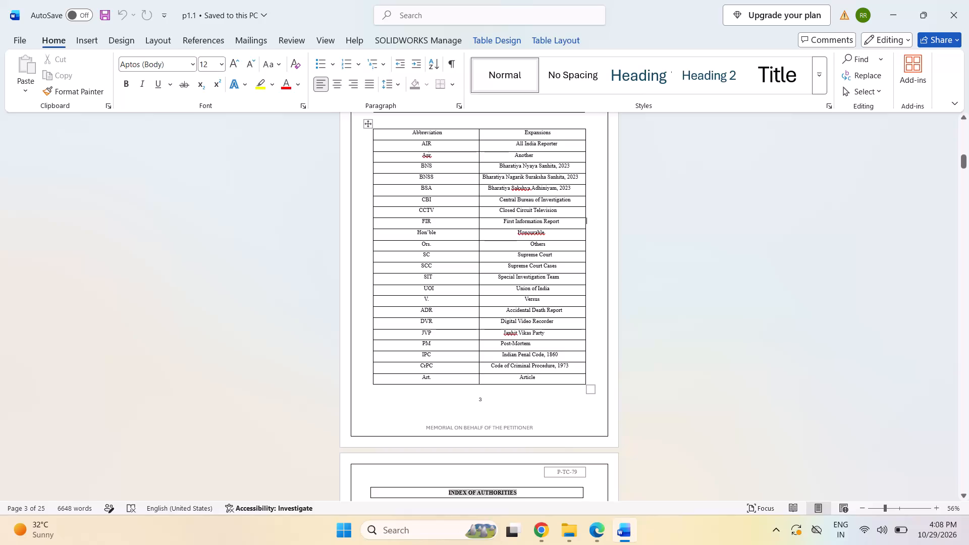
Remove the stray leading space before items 2, 3 and 7 under Constitution & Statutes in the Index of Authorities.
scroll(775, 338, up, 1)
scroll(775, 338, down, 10)
scroll(786, 329, up, 4)
scroll(786, 329, down, 11)
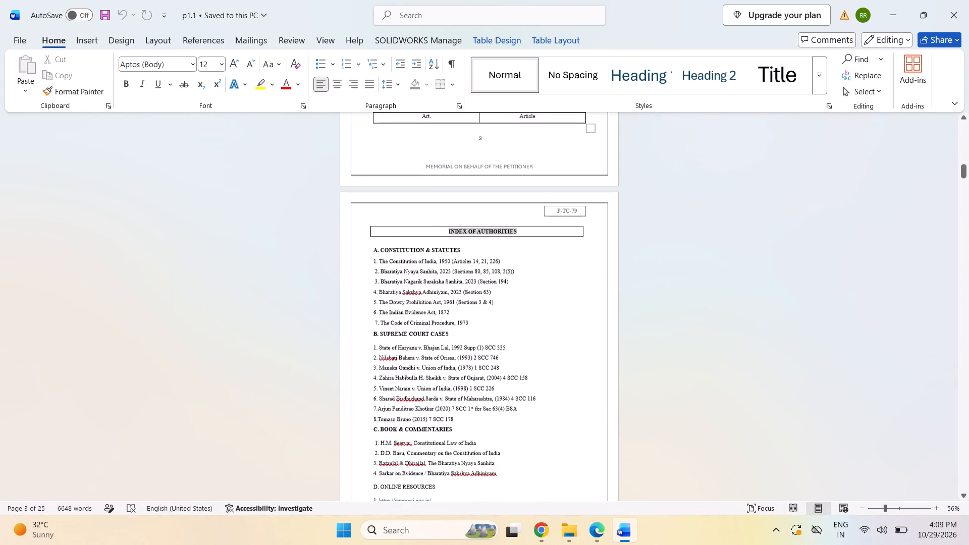
click(374, 264)
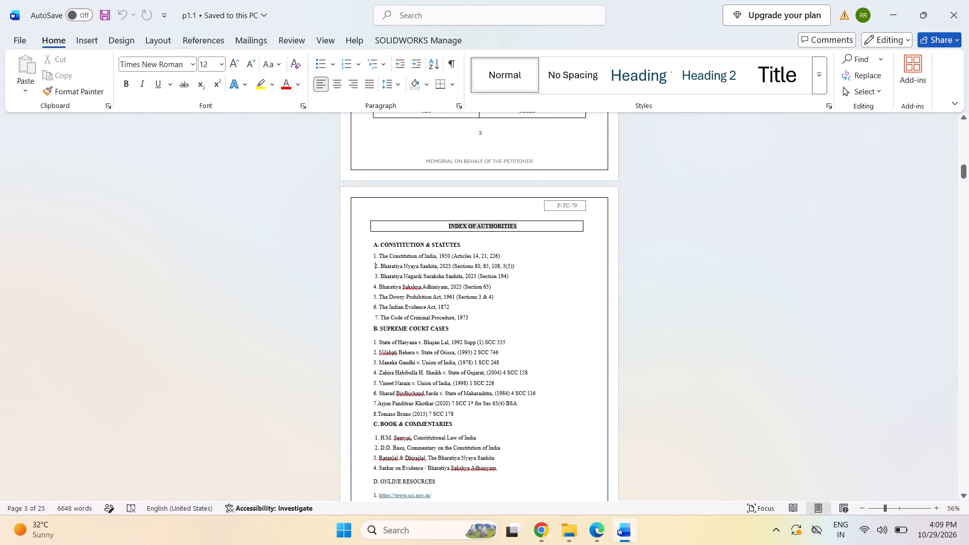
key(BackSpace)
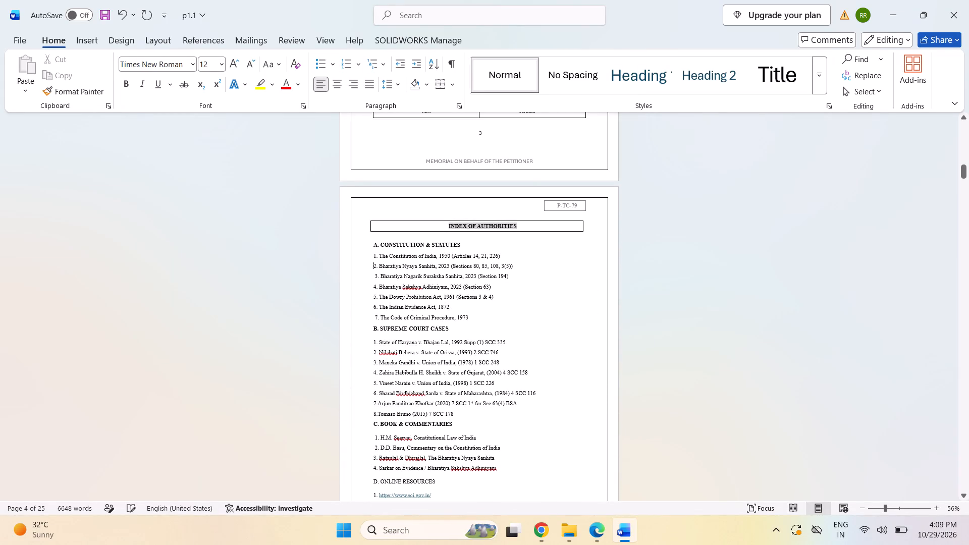
click(374, 278)
key(BackSpace)
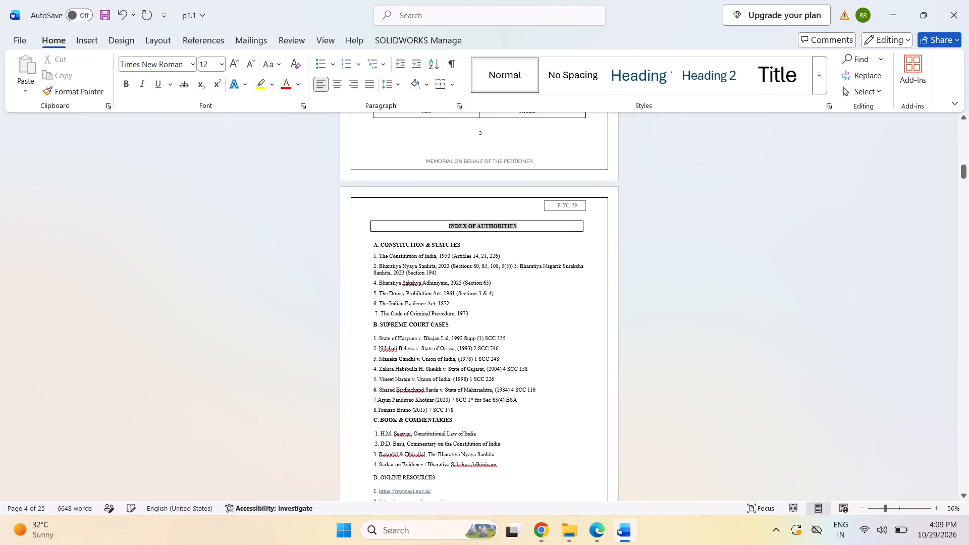
key(Return)
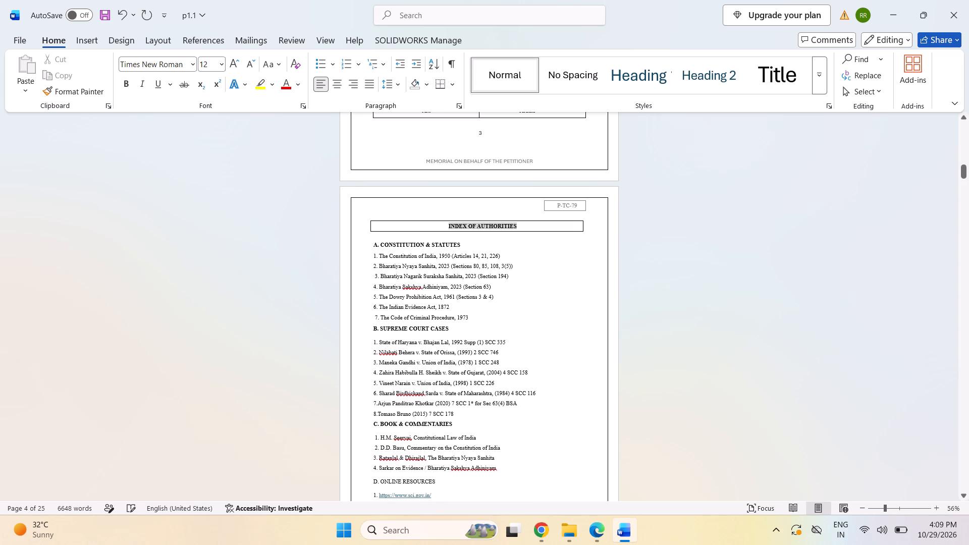
click(375, 277)
key(BackSpace)
click(374, 314)
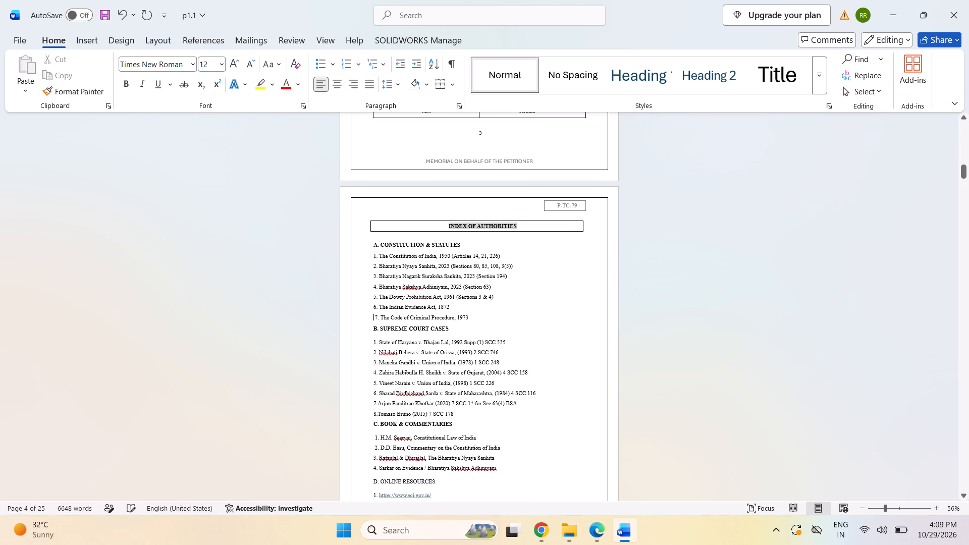
click(376, 315)
key(BackSpace)
Remove the stray leading space before items 1 and 2 under Book & Commentaries in the Index of Authorities.
scroll(427, 344, down, 6)
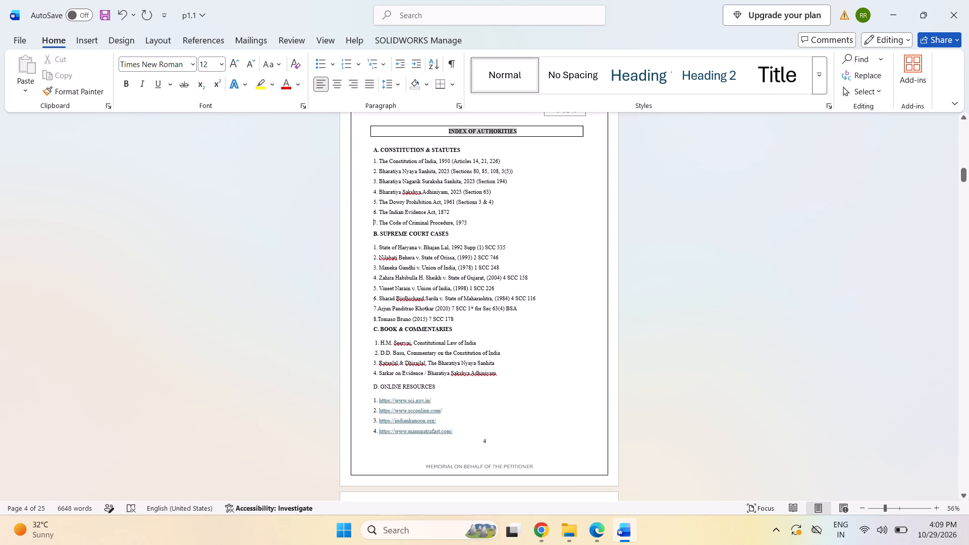
scroll(424, 344, down, 1)
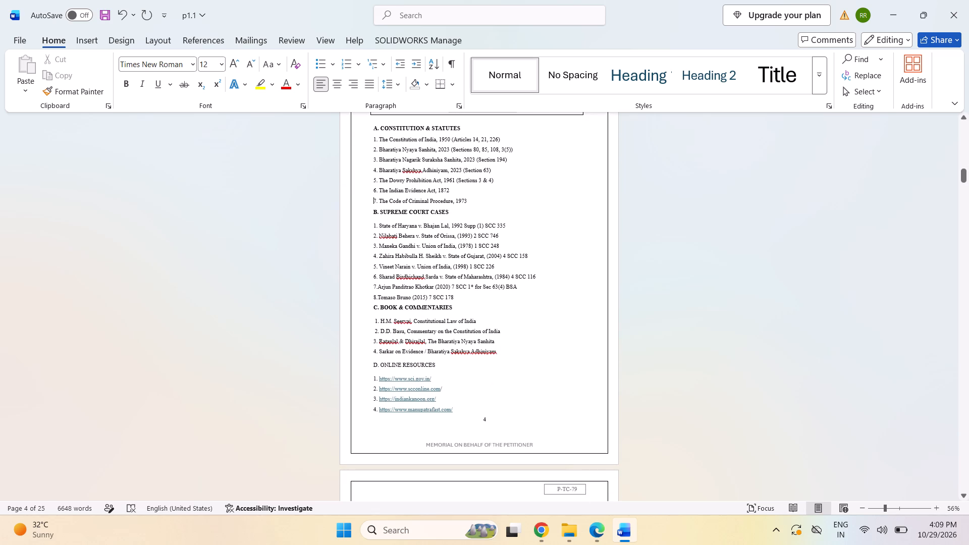
click(375, 332)
key(BackSpace)
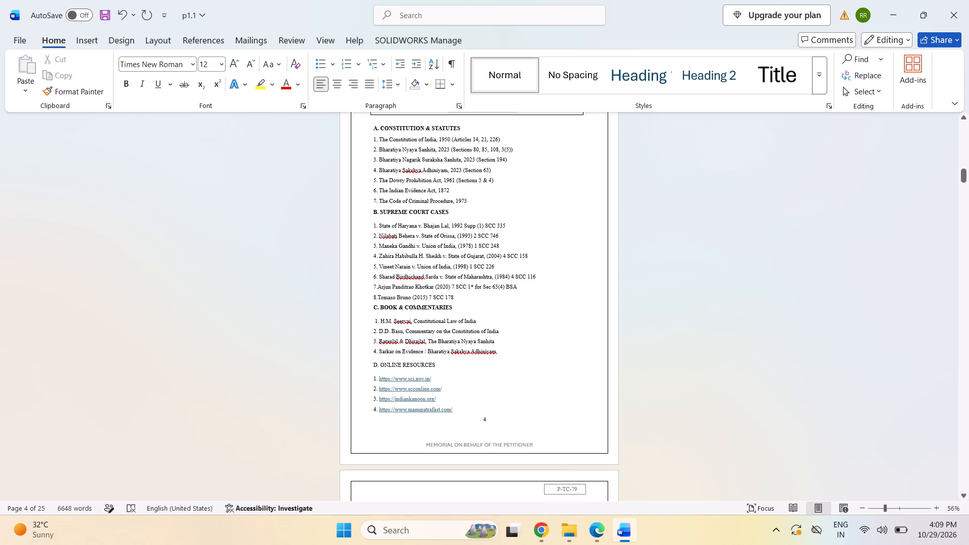
click(375, 321)
key(BackSpace)
Look over the Statement of Jurisdiction and the start of the Statement of Facts, returning to the blue cover.
scroll(748, 335, down, 11)
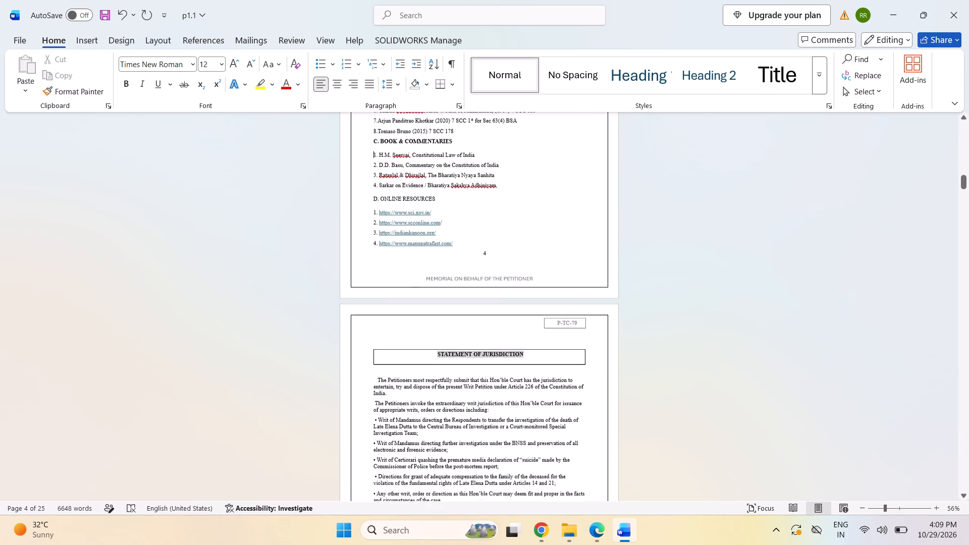
scroll(748, 336, down, 13)
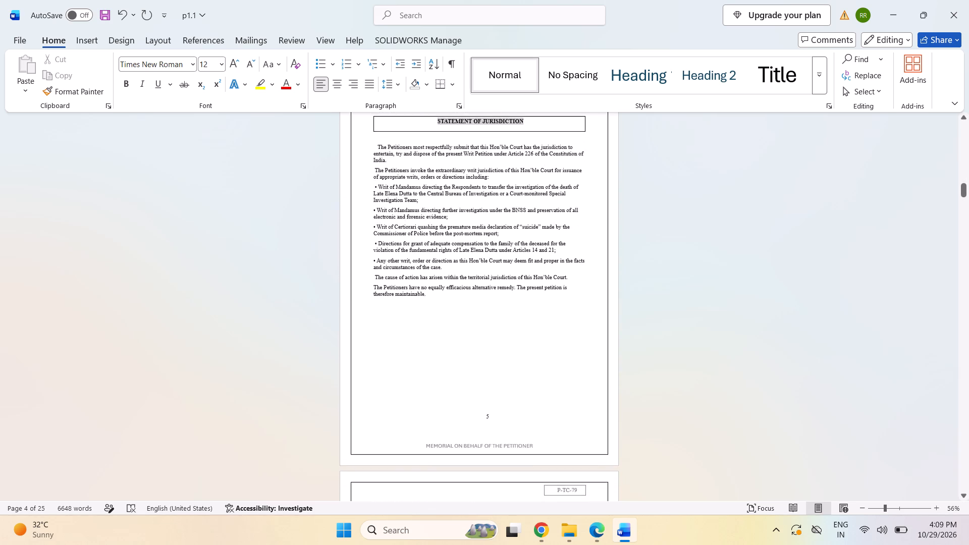
scroll(748, 336, down, 18)
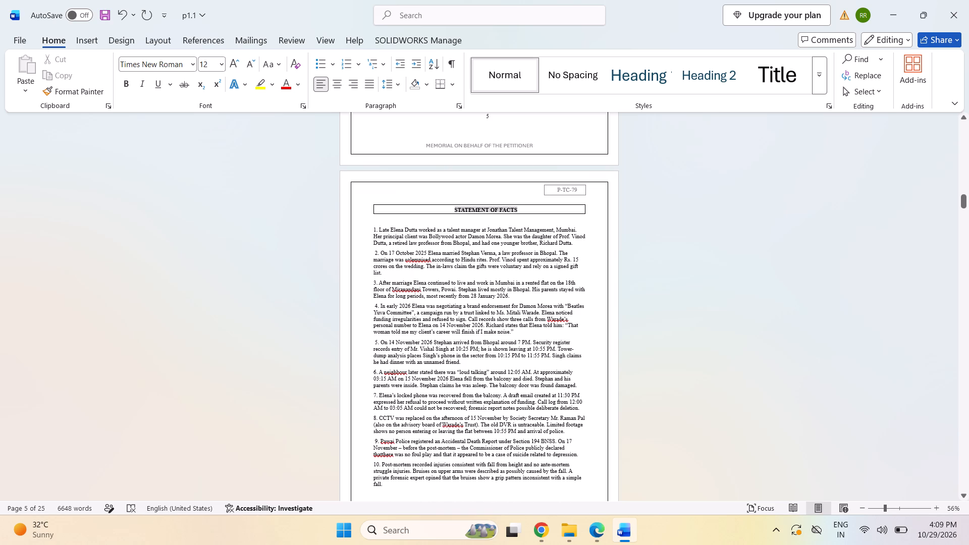
scroll(759, 334, up, 1)
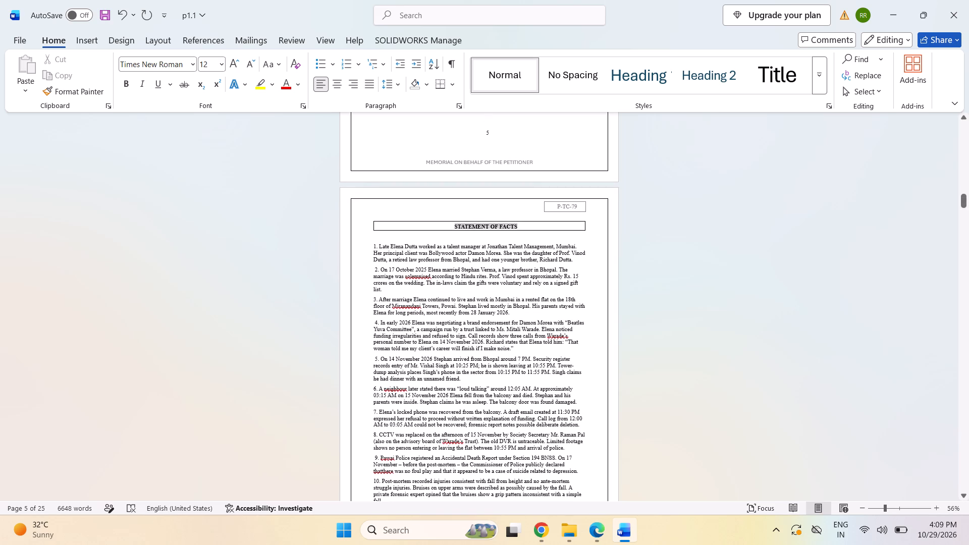
scroll(690, 303, up, 20)
scroll(690, 303, up, 4)
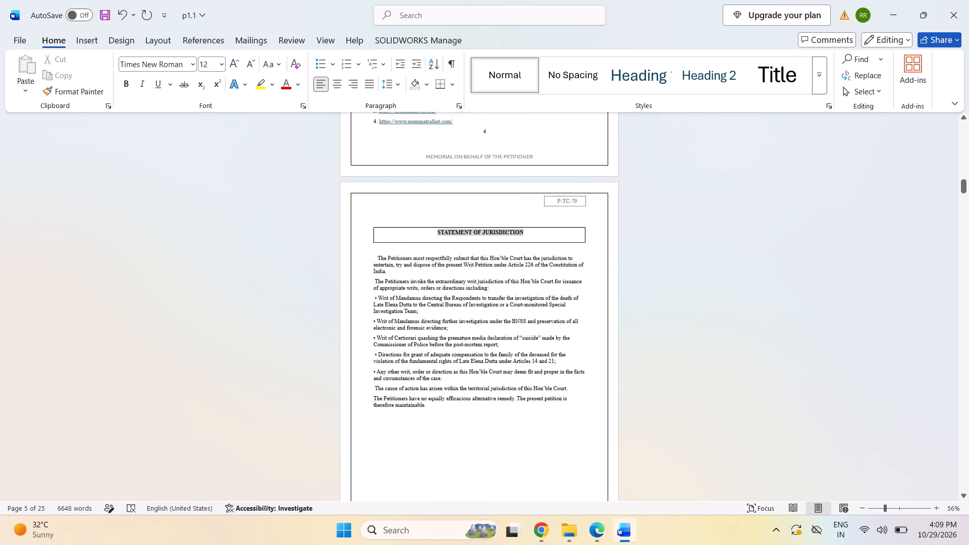
scroll(777, 259, up, 20)
scroll(777, 259, up, 9)
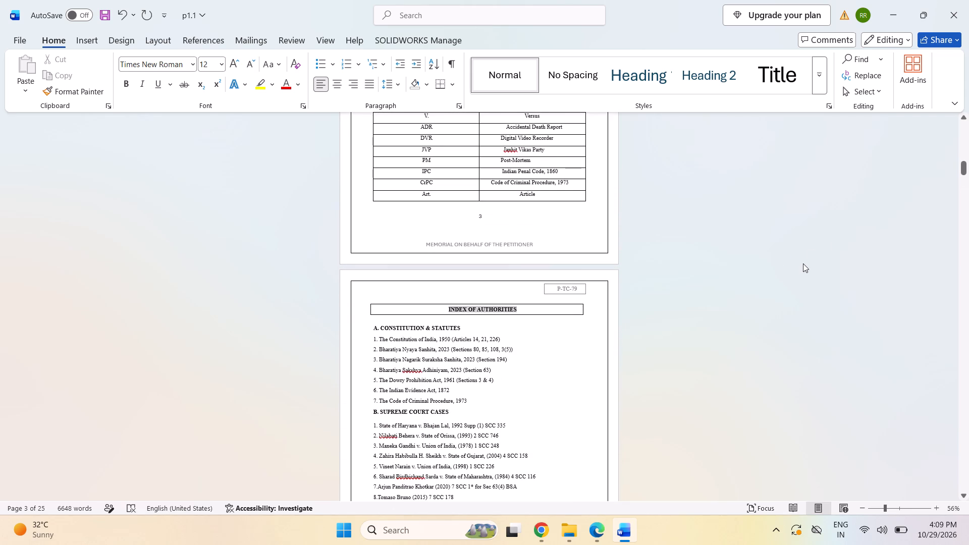
scroll(804, 261, up, 20)
scroll(804, 261, up, 10)
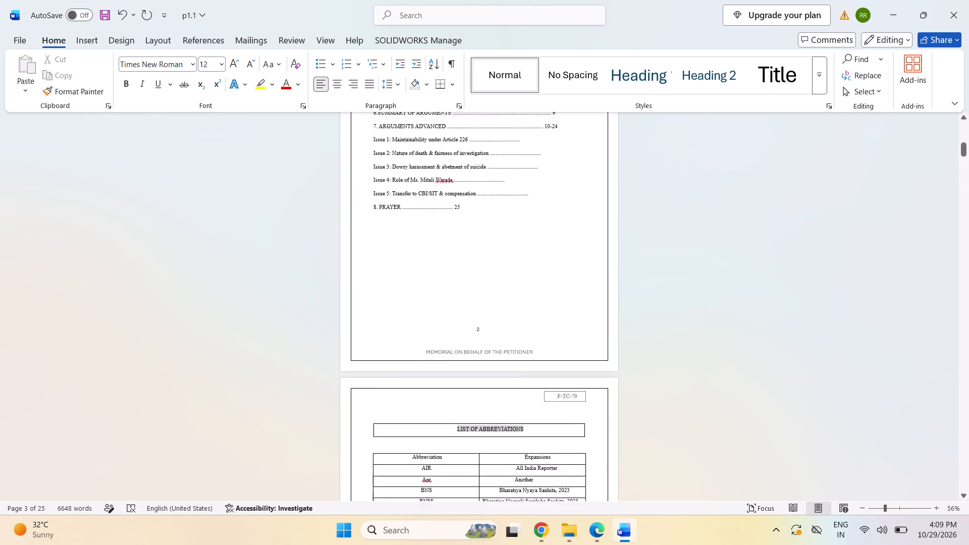
scroll(793, 262, up, 20)
scroll(793, 262, up, 8)
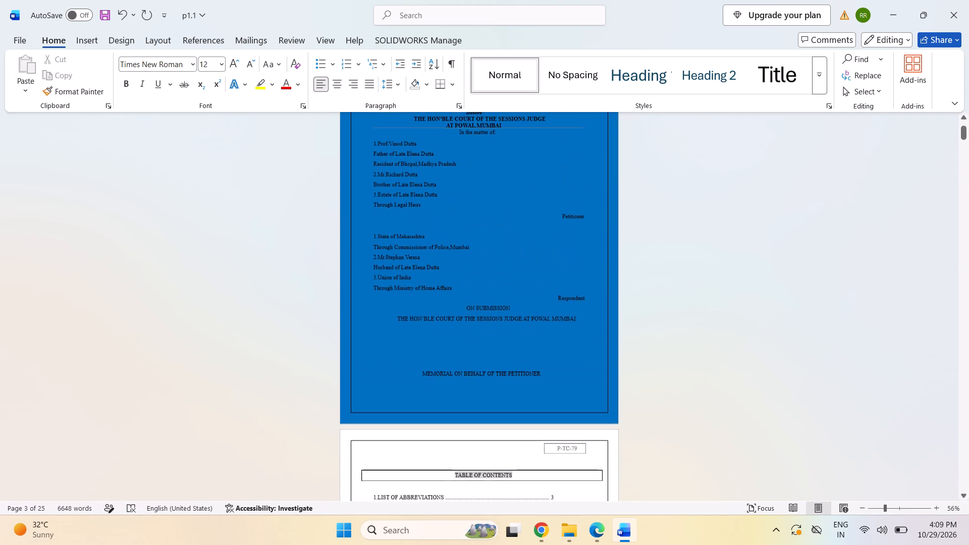
scroll(793, 264, up, 5)
Recheck the layout and page numbers from the cover through the Table of Contents, List of Abbreviations and Index of Authorities.
scroll(794, 263, down, 1)
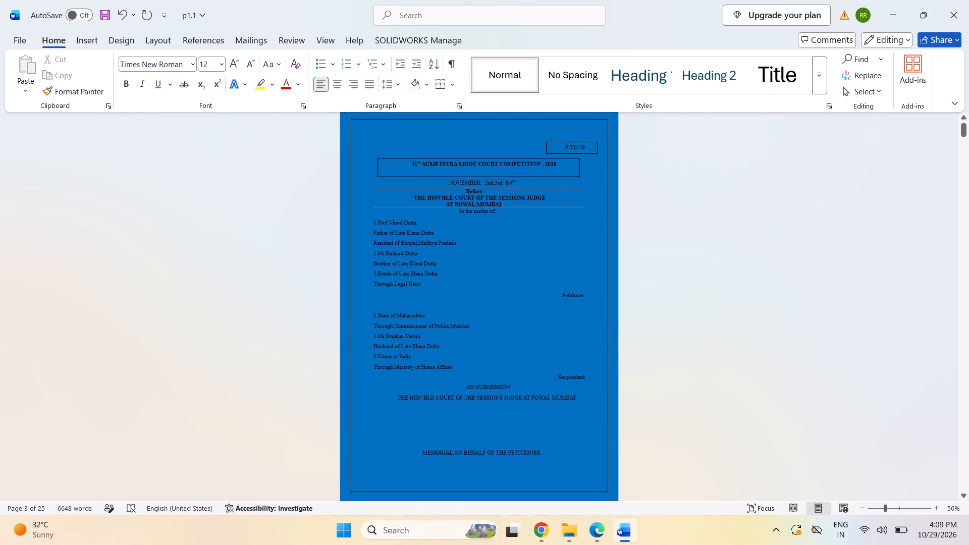
scroll(794, 263, down, 4)
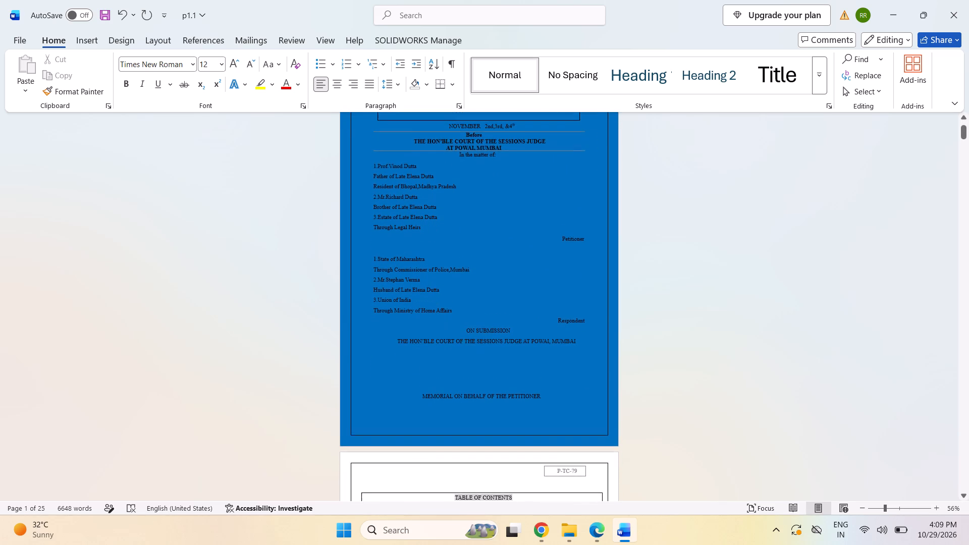
scroll(800, 263, down, 2)
scroll(799, 263, up, 4)
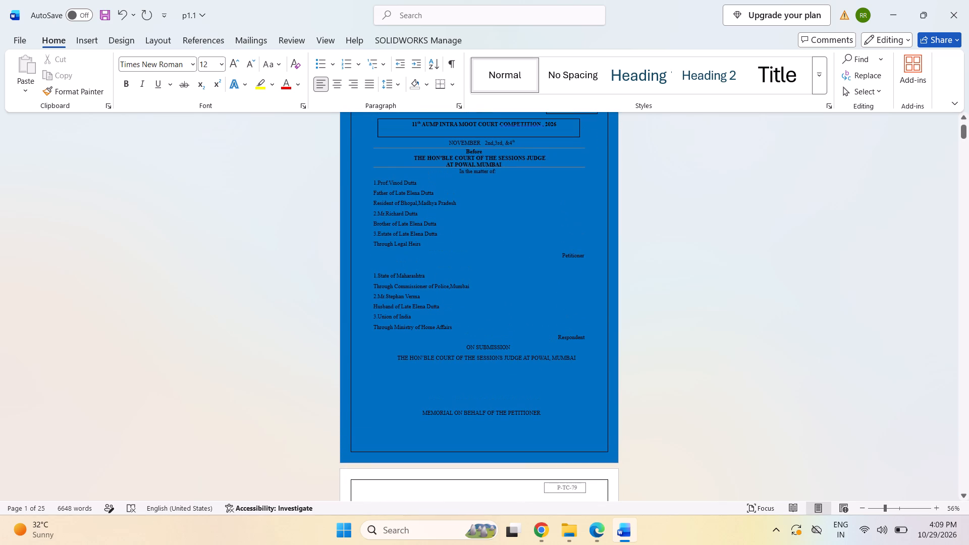
scroll(799, 263, down, 9)
scroll(812, 250, down, 12)
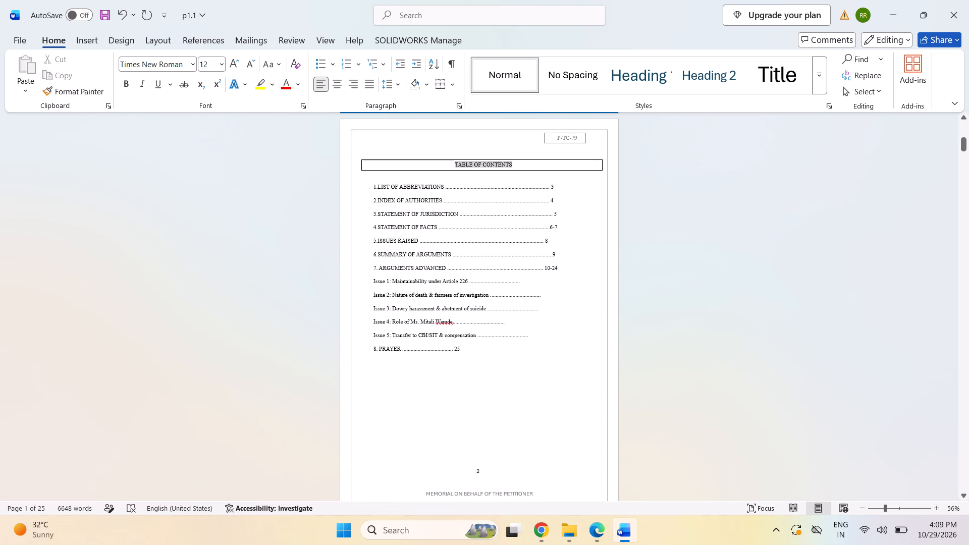
scroll(811, 250, down, 12)
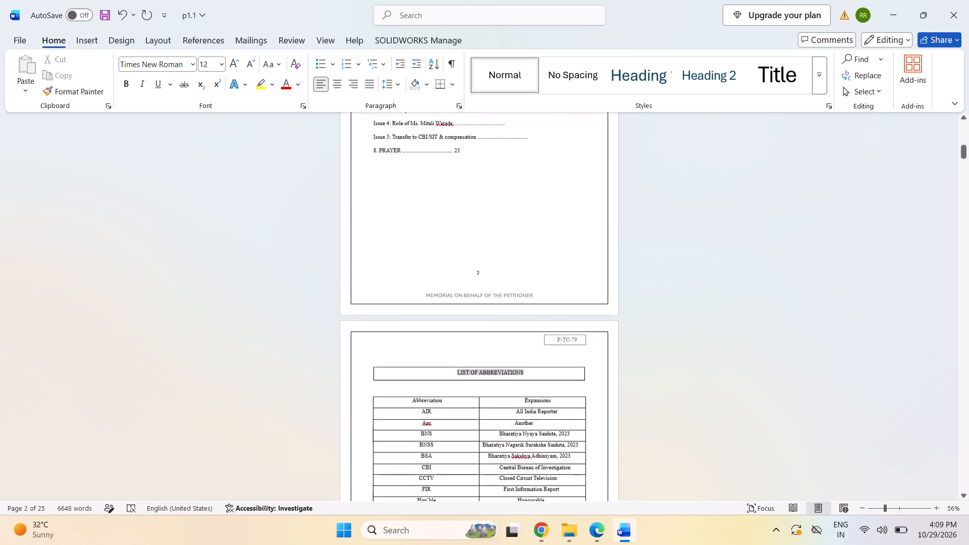
scroll(812, 249, down, 13)
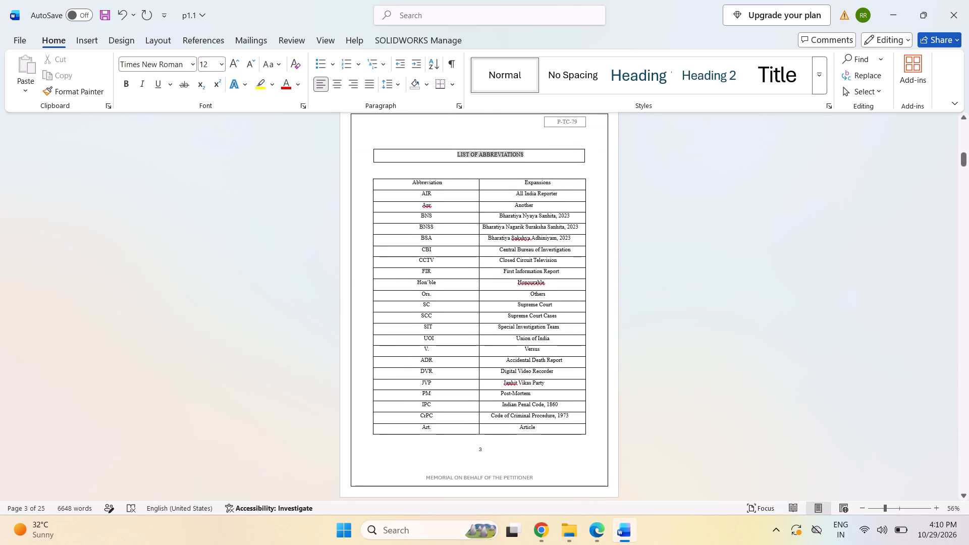
scroll(812, 265, down, 20)
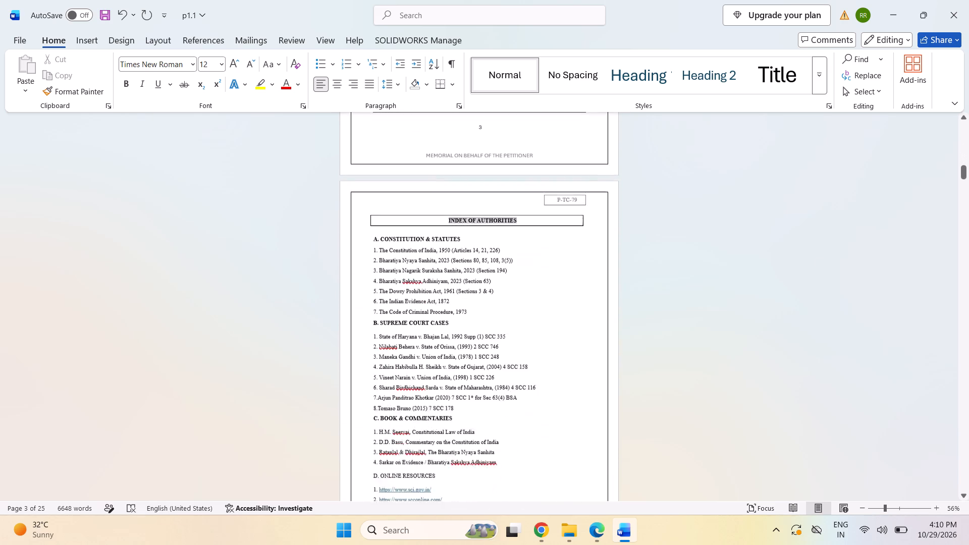
scroll(818, 259, down, 11)
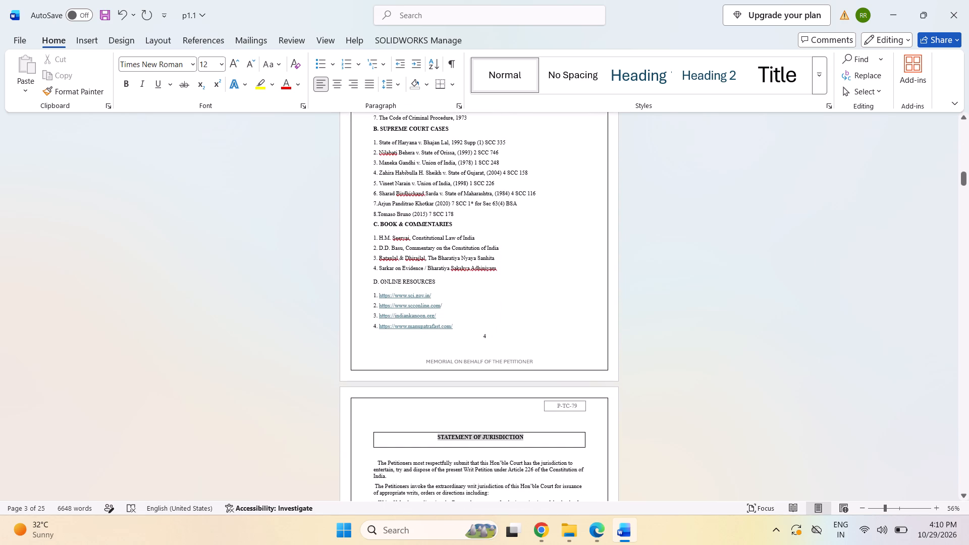
Review the Statement of Jurisdiction, Statement of Facts and Issues Raised pages for layout, page numbers and footers.
scroll(818, 257, down, 6)
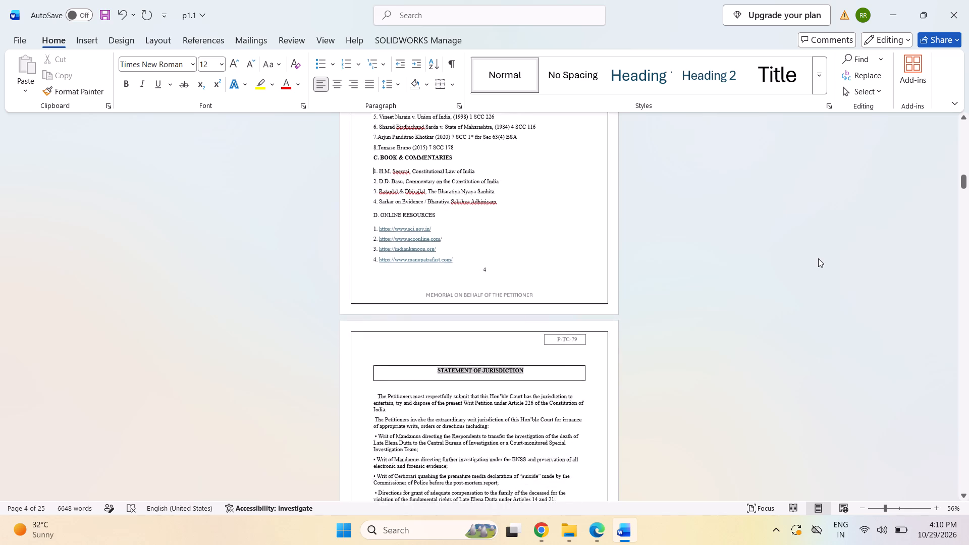
scroll(818, 258, down, 18)
scroll(817, 261, down, 5)
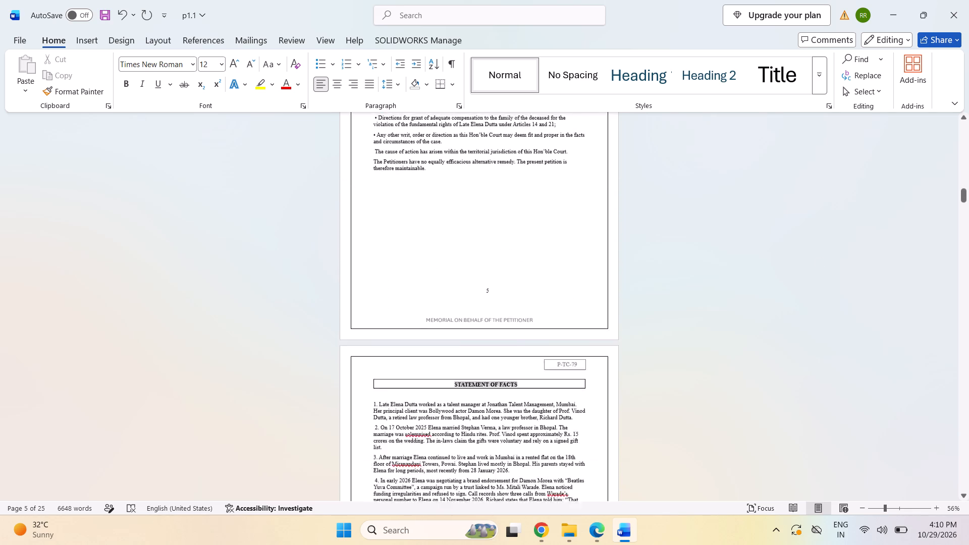
scroll(817, 261, down, 20)
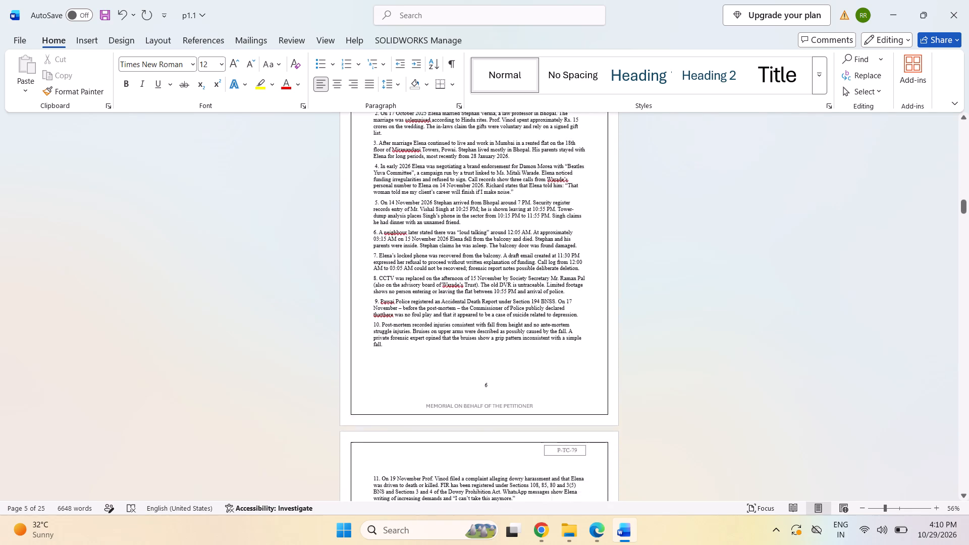
scroll(817, 263, down, 15)
scroll(818, 255, down, 12)
scroll(827, 249, down, 15)
scroll(827, 250, down, 10)
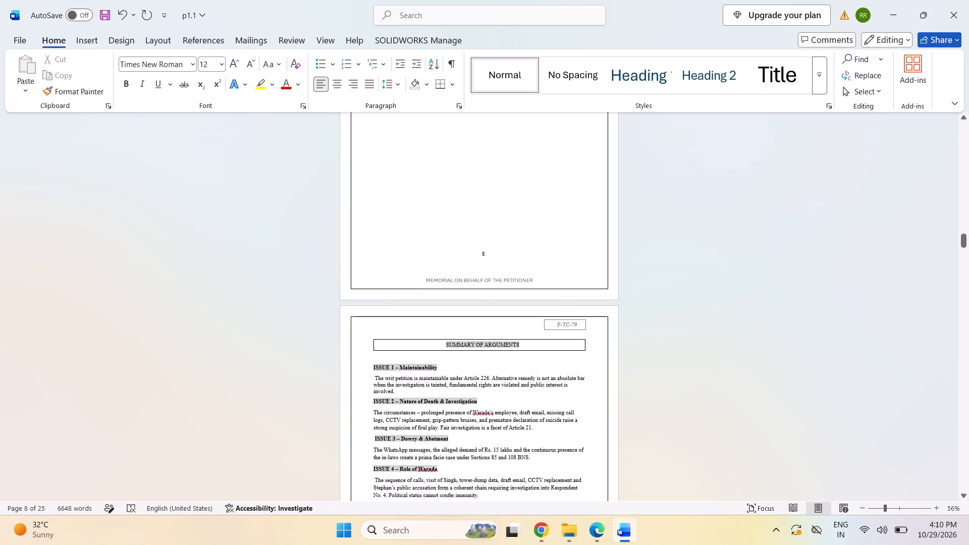
Review the Summary of Arguments and the Arguments Advanced pages, Issues 1 to 5, for layout, page numbers and footers.
scroll(827, 250, down, 10)
scroll(827, 250, down, 13)
scroll(827, 252, down, 11)
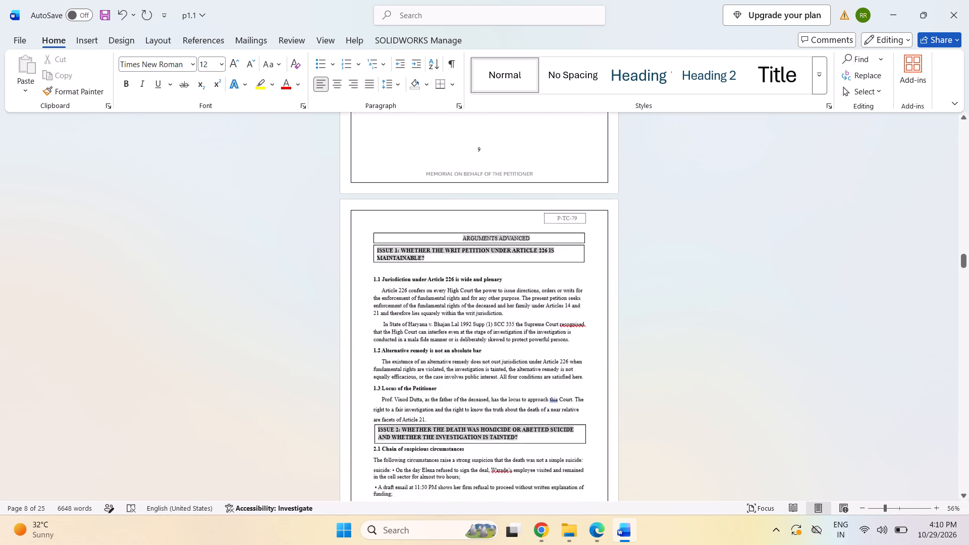
scroll(827, 252, down, 7)
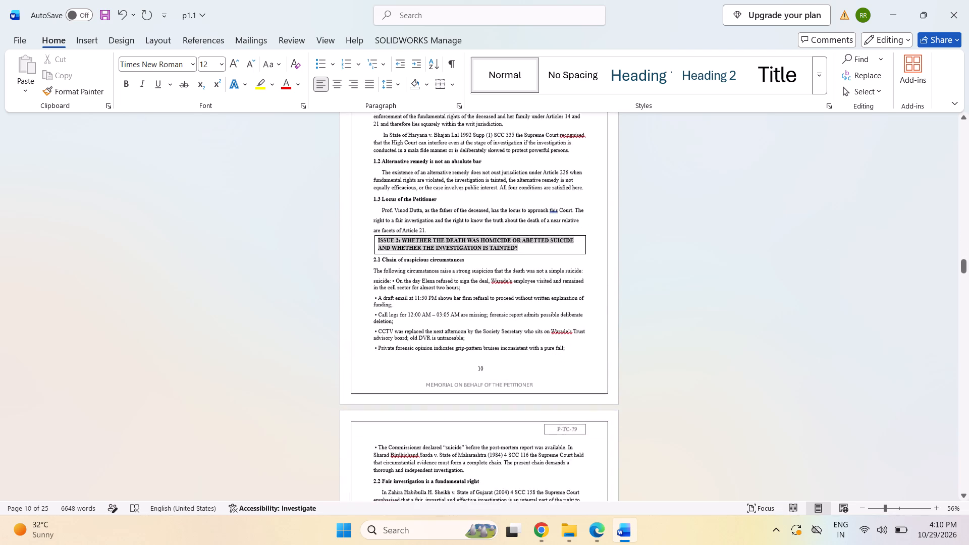
scroll(827, 252, down, 14)
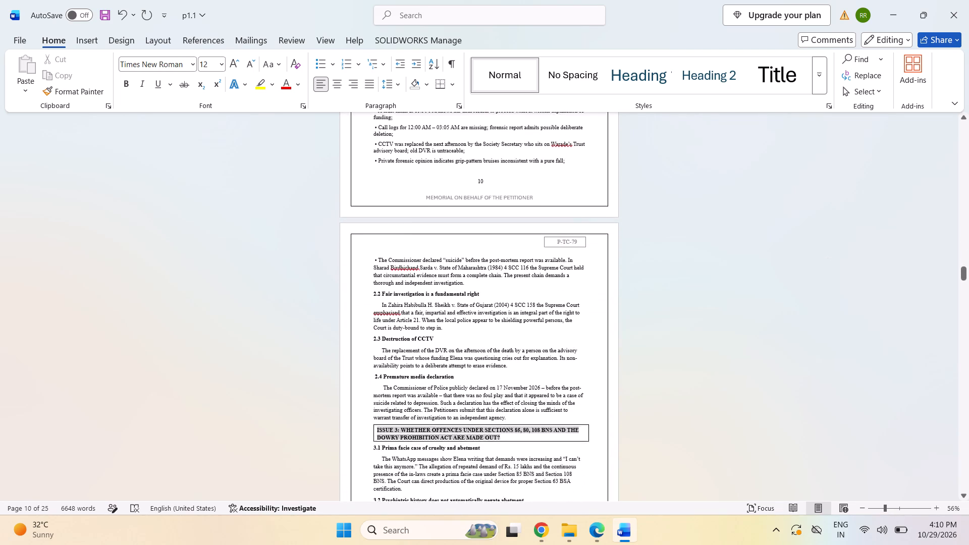
scroll(827, 252, down, 17)
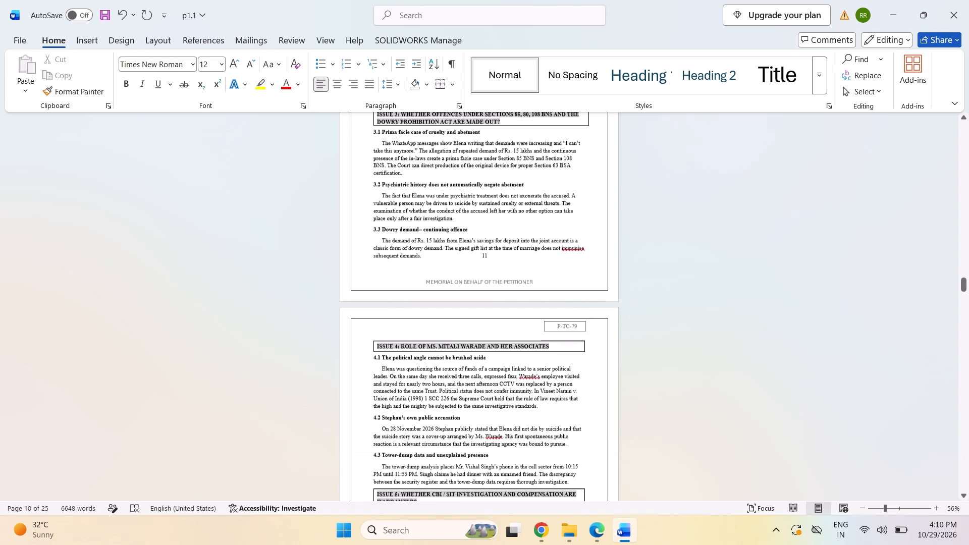
scroll(827, 252, down, 10)
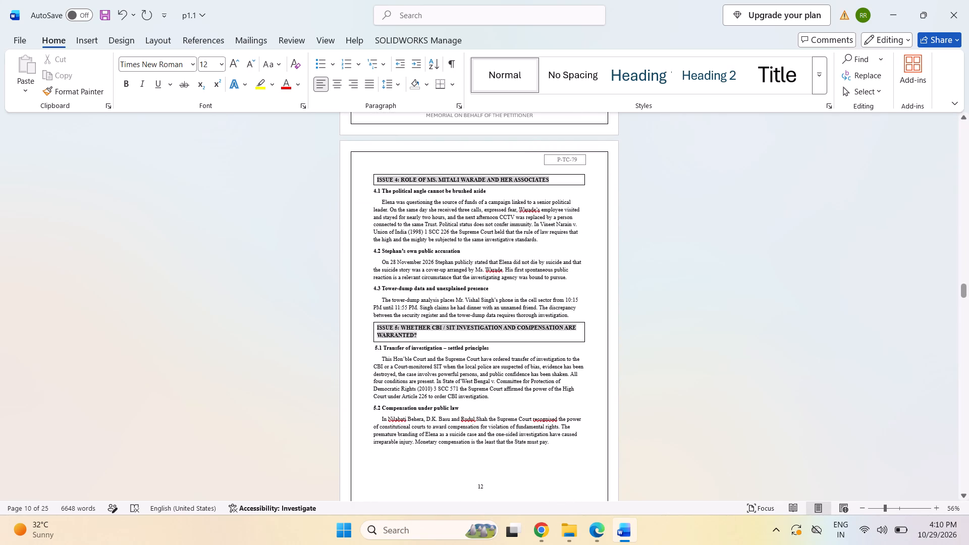
scroll(824, 256, down, 16)
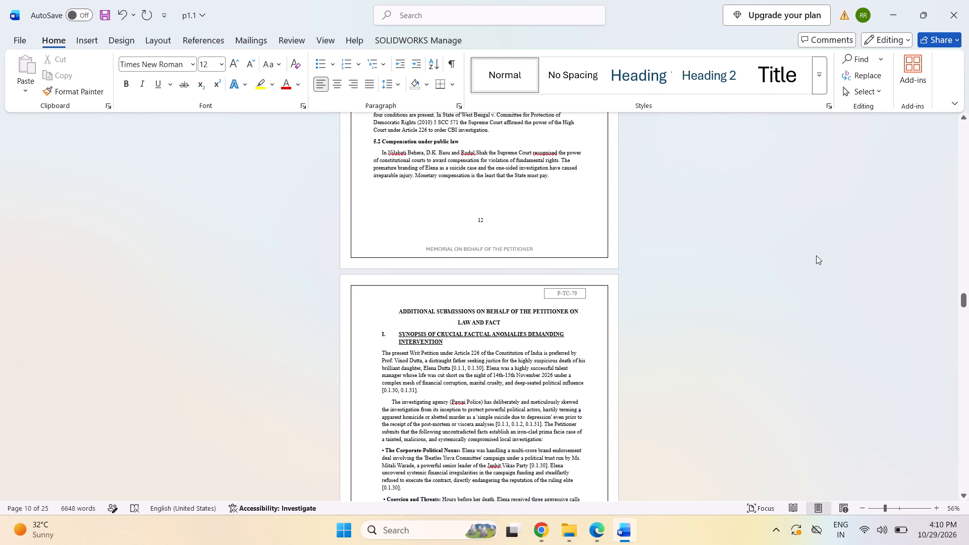
Review the Additional Submissions pages, from the factual synopsis through the electronic evidence and dowry extortion sections, for layout and page numbers.
scroll(812, 252, down, 4)
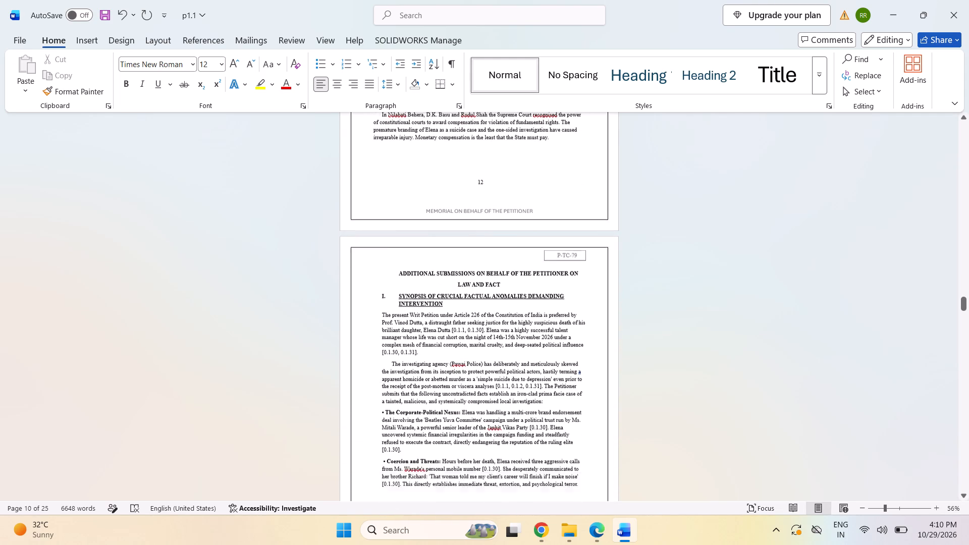
scroll(812, 254, down, 20)
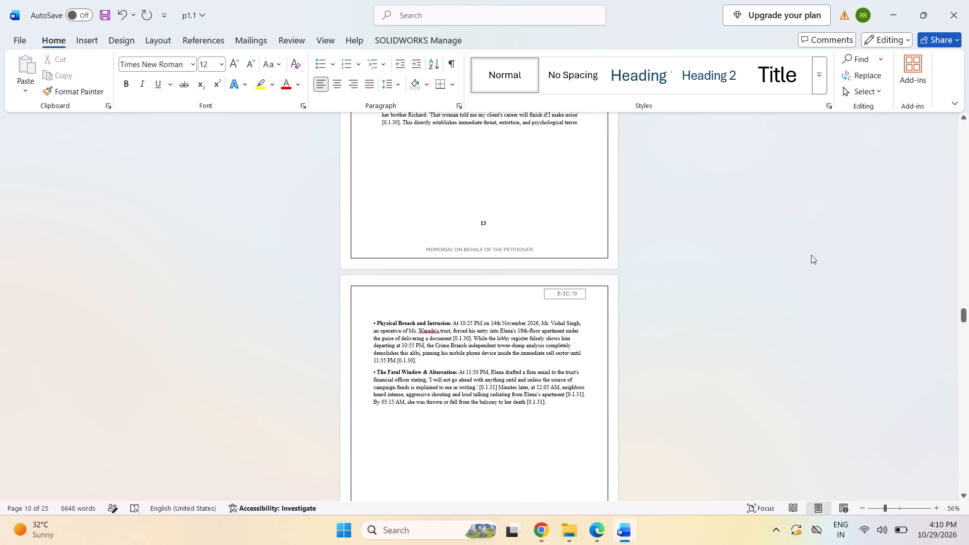
scroll(811, 251, down, 10)
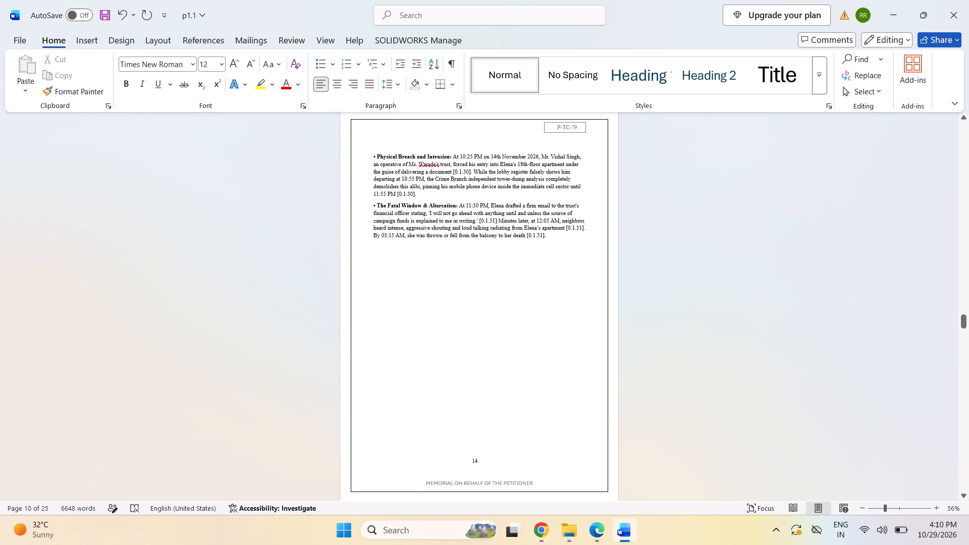
scroll(811, 253, down, 16)
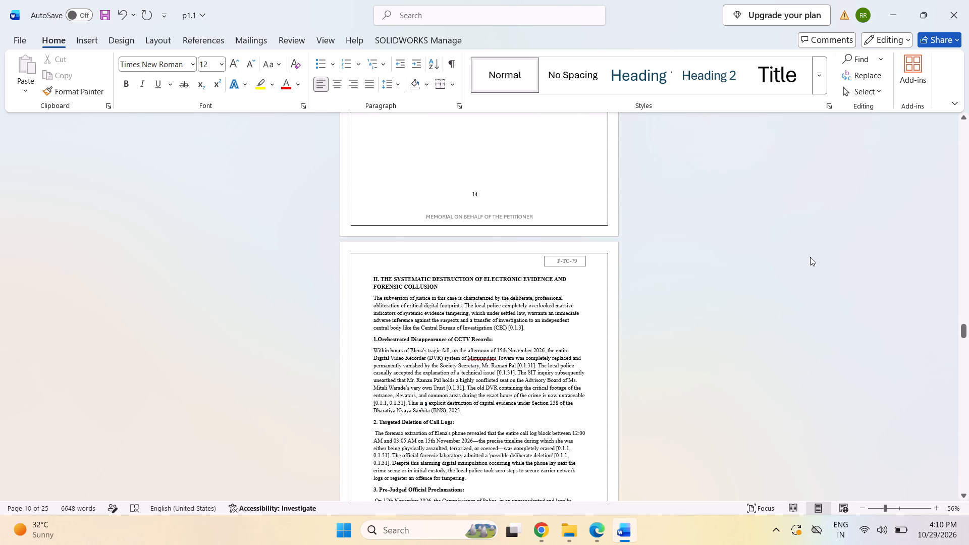
scroll(810, 257, down, 14)
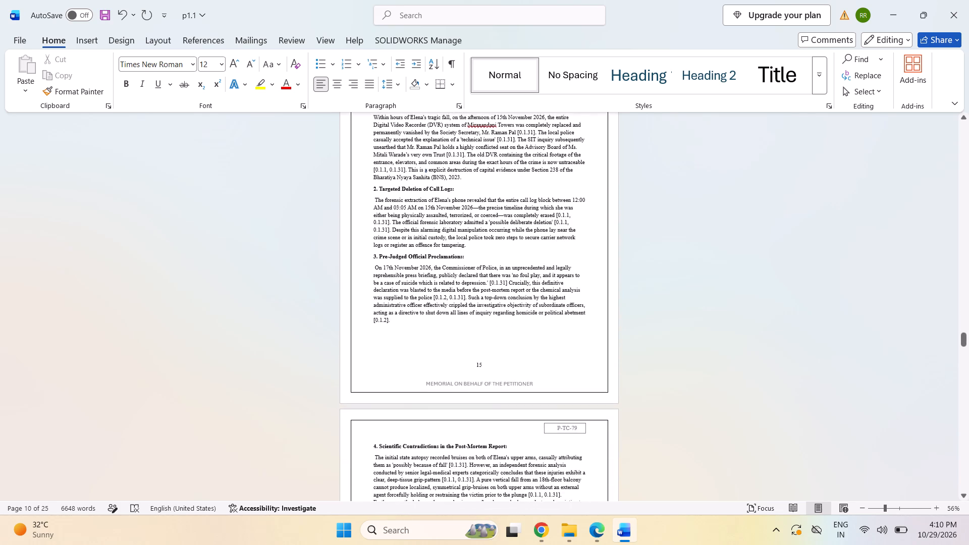
scroll(810, 257, down, 17)
scroll(810, 257, down, 9)
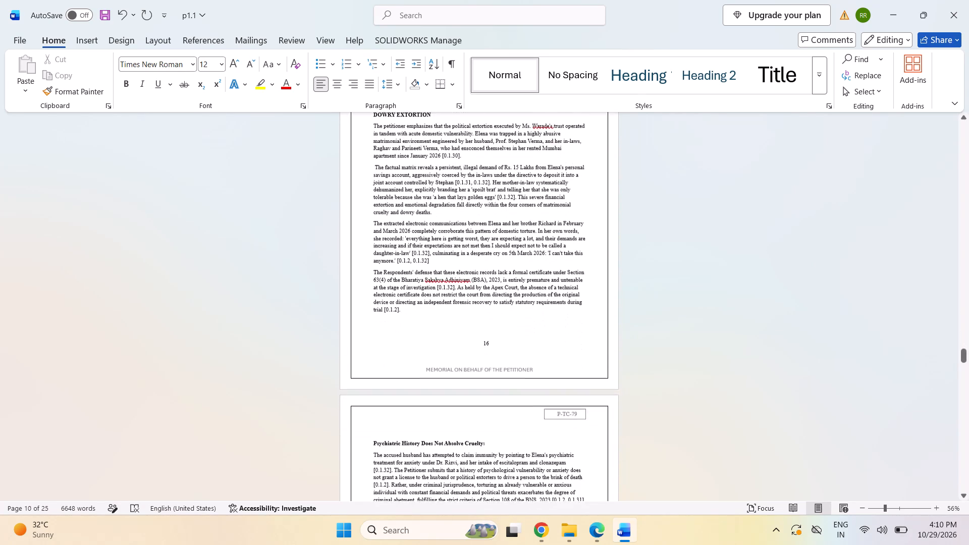
Check the pages on psychiatric history, the Substantive Arguments on Applicable Law and the Additional Legal Submission for layout and page numbers.
scroll(809, 259, down, 17)
scroll(809, 259, down, 10)
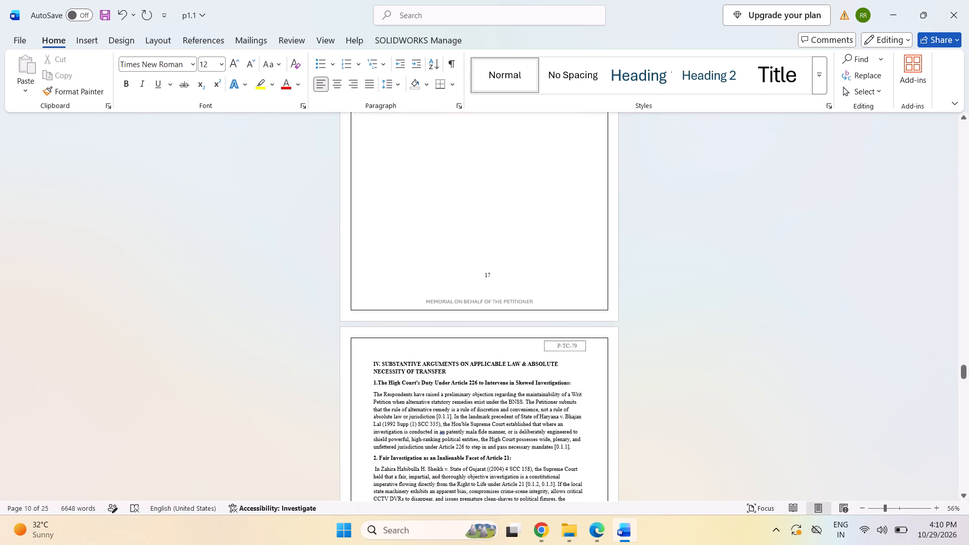
scroll(809, 259, down, 12)
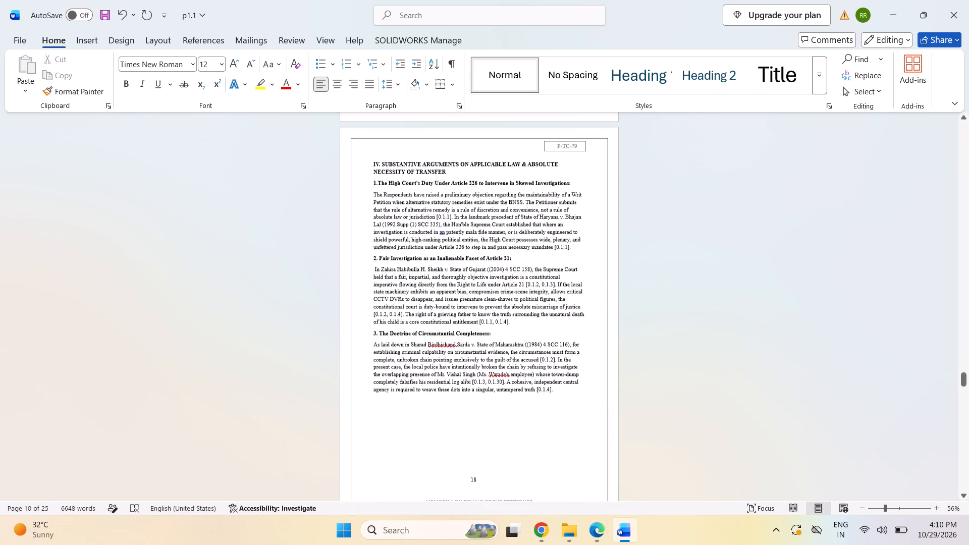
scroll(809, 259, down, 19)
scroll(809, 259, down, 10)
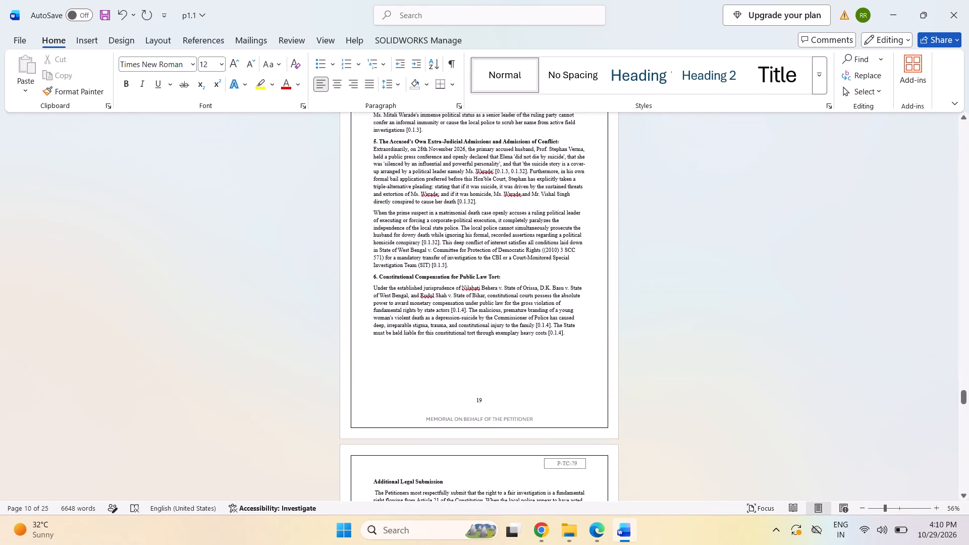
scroll(809, 259, down, 17)
scroll(809, 259, down, 9)
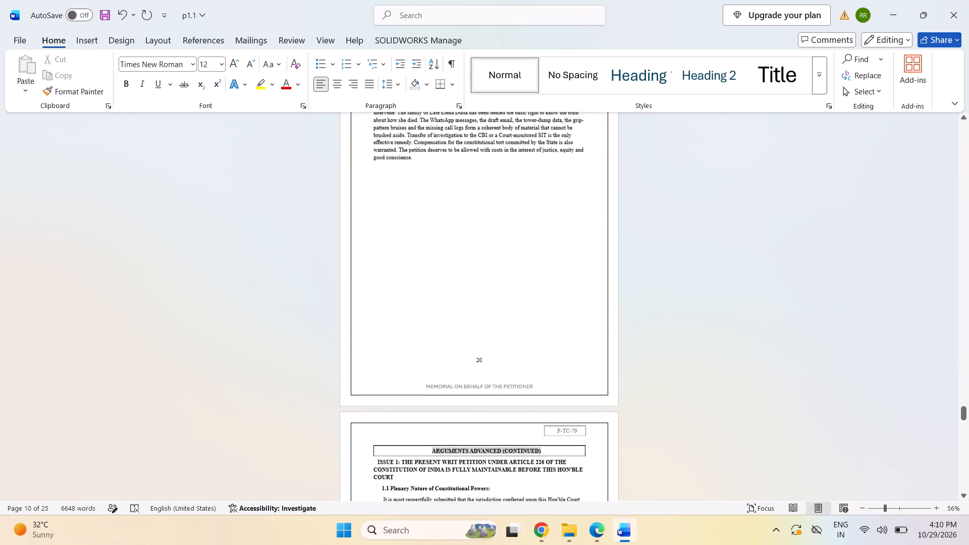
Review the Arguments Advanced (Continued) pages, Issues 1 to 5, the Further Submission and the closing Prayer page.
scroll(809, 259, down, 20)
scroll(809, 261, down, 2)
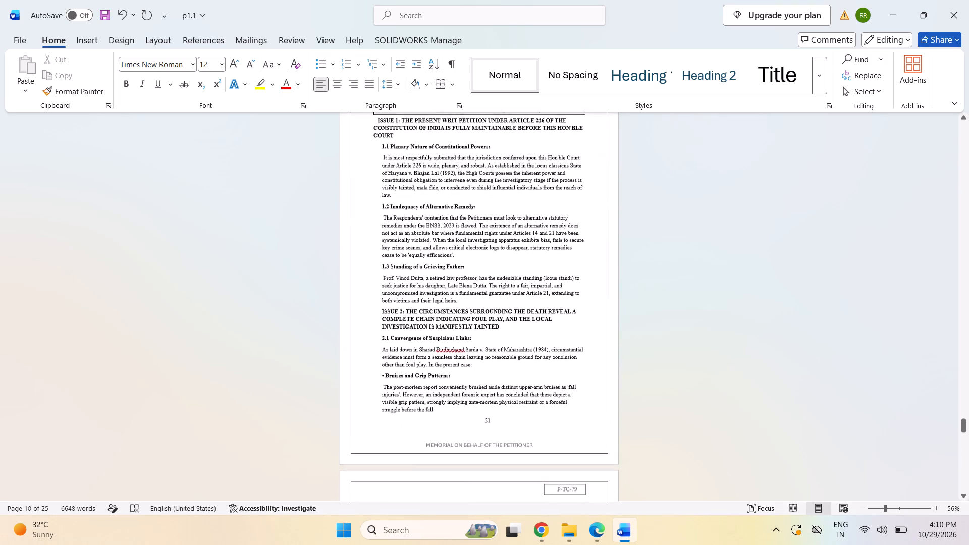
scroll(809, 261, down, 18)
scroll(809, 261, down, 6)
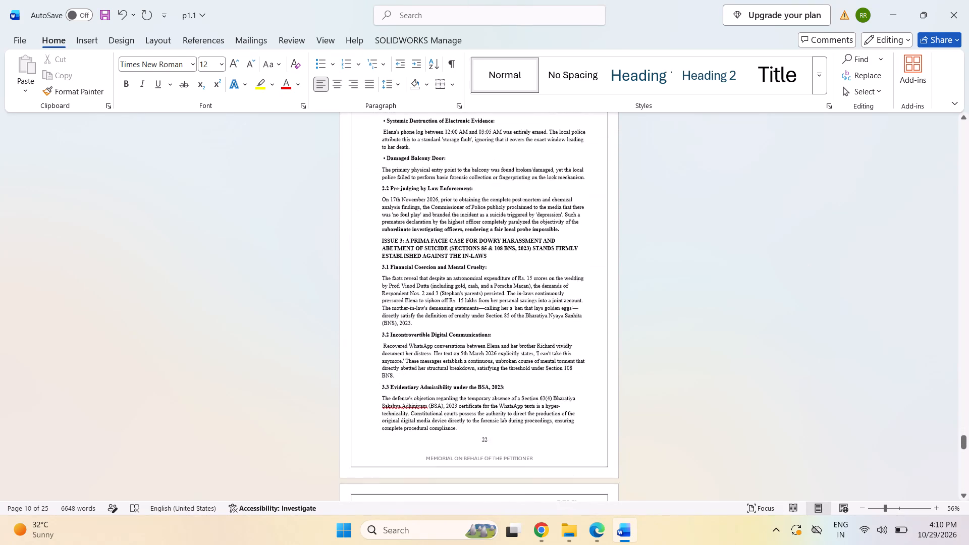
scroll(809, 261, down, 14)
scroll(809, 261, down, 11)
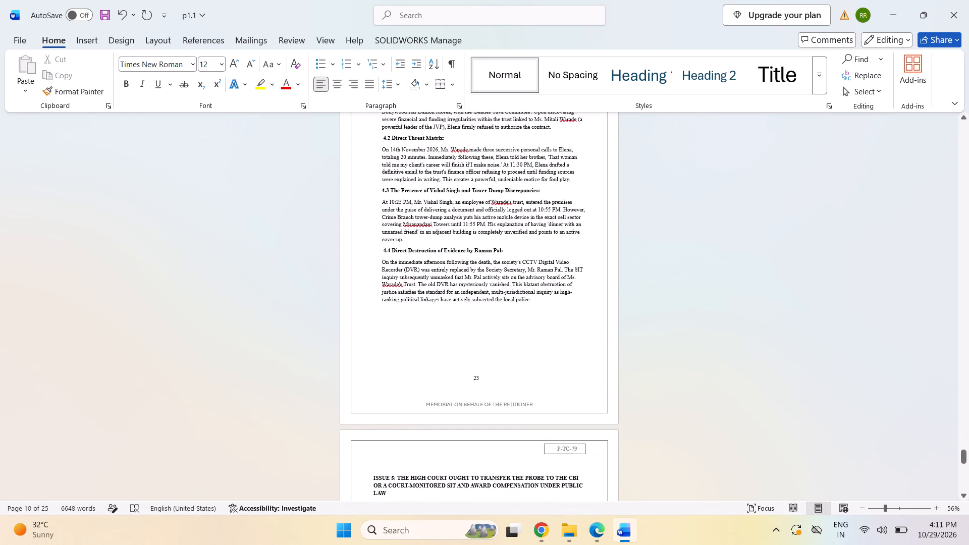
scroll(809, 261, down, 18)
scroll(809, 261, down, 9)
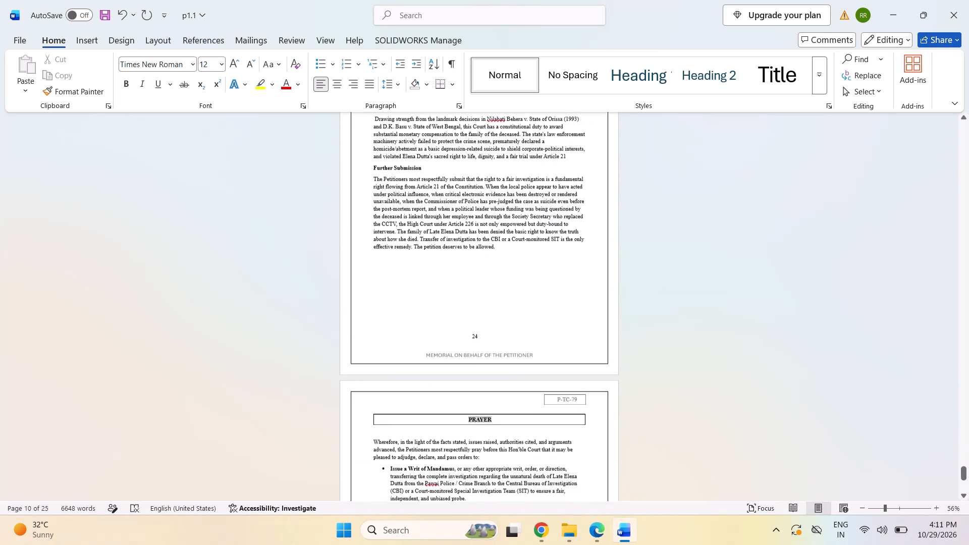
scroll(809, 261, down, 19)
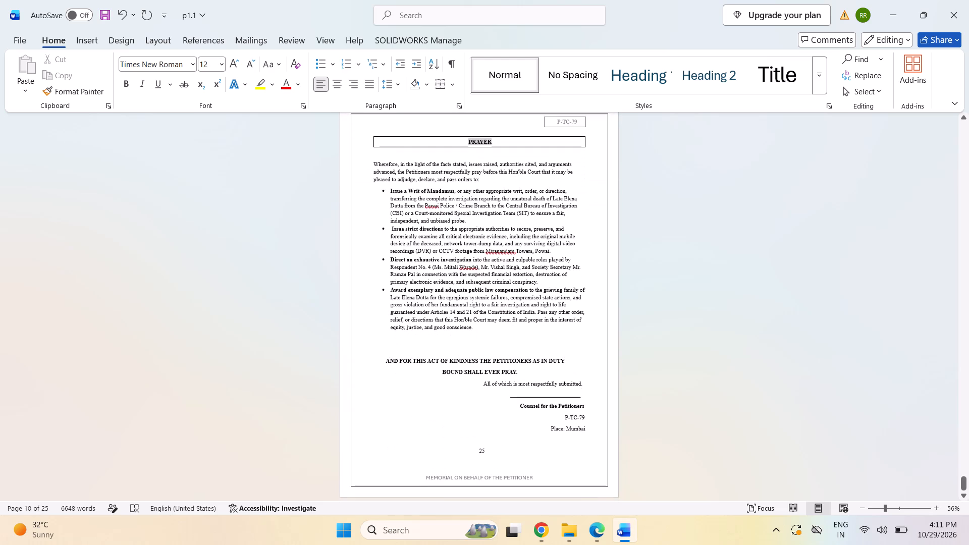
Correct the signature line on the Prayer page to read "Counsel for the Petitioner".
click(584, 402)
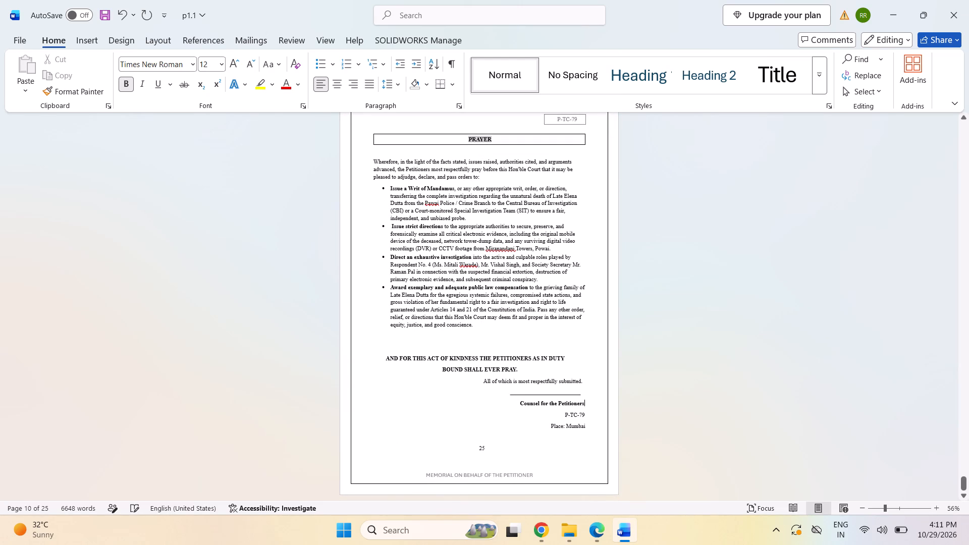
key(BackSpace)
Save the petitioner's memorial under its existing name.
click(18, 41)
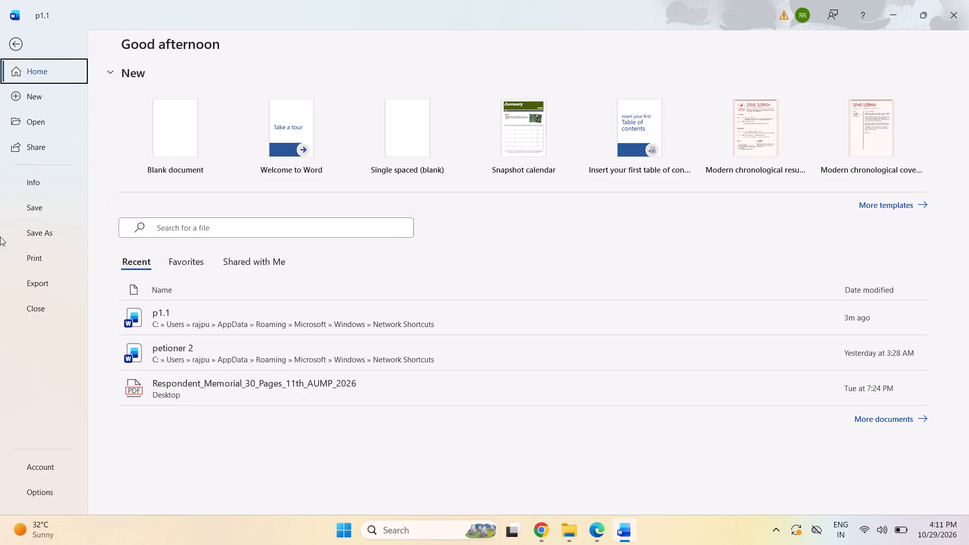
click(37, 210)
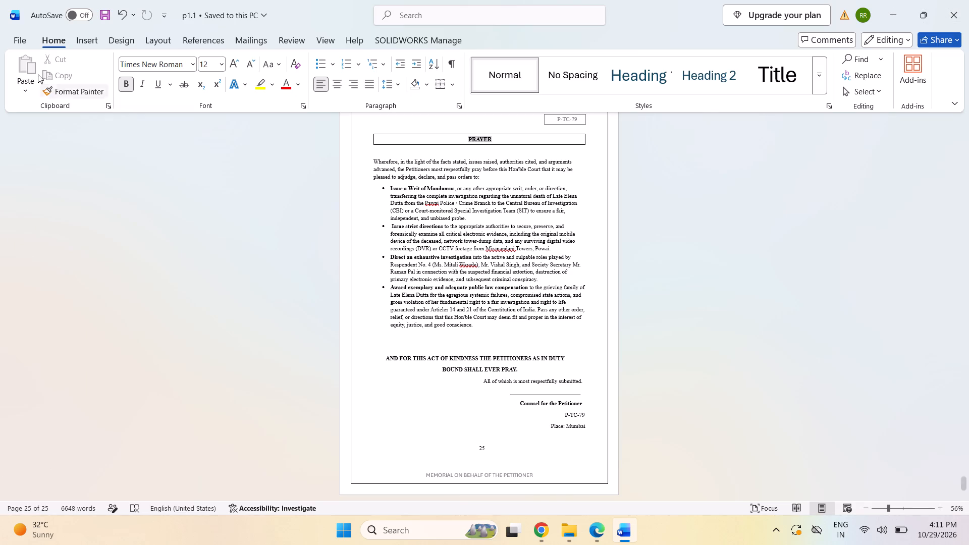
Export the petitioner's memorial as a PDF named "Petitioner TC-79" in the Network Shortcuts folder.
click(19, 41)
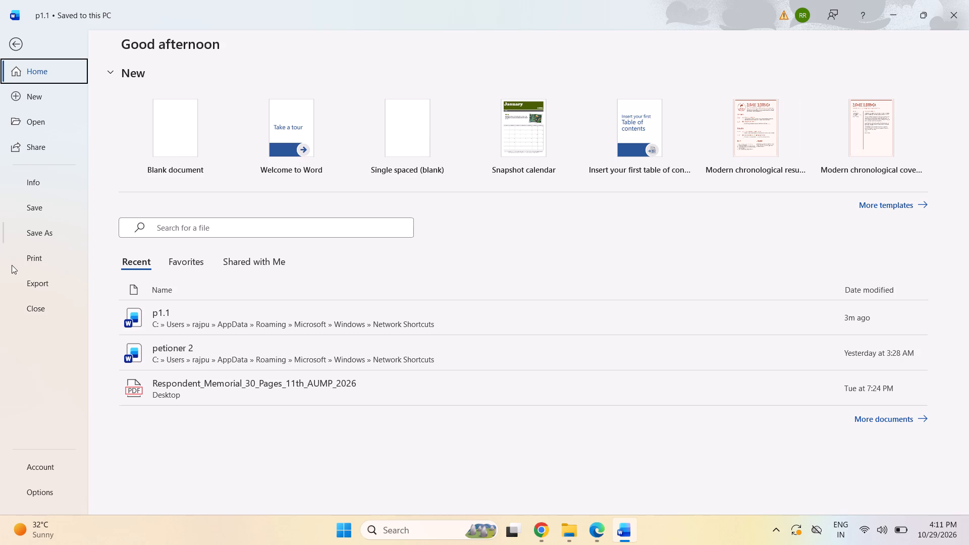
click(52, 284)
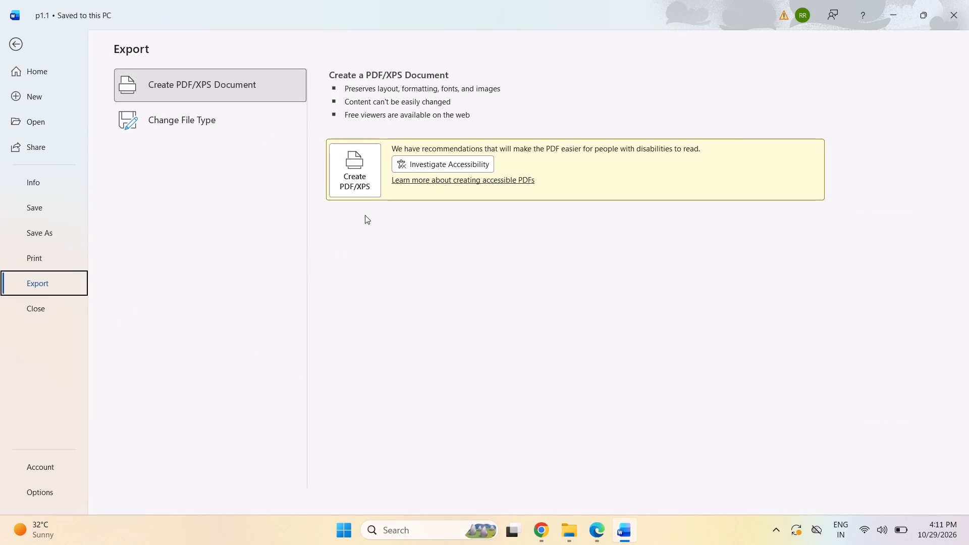
click(369, 189)
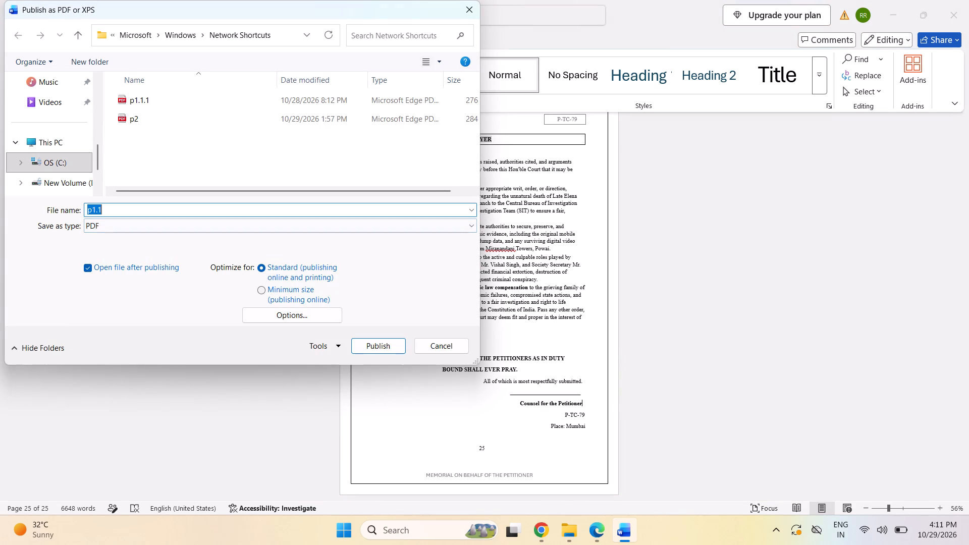
key(BackSpace)
key(BackSpace)
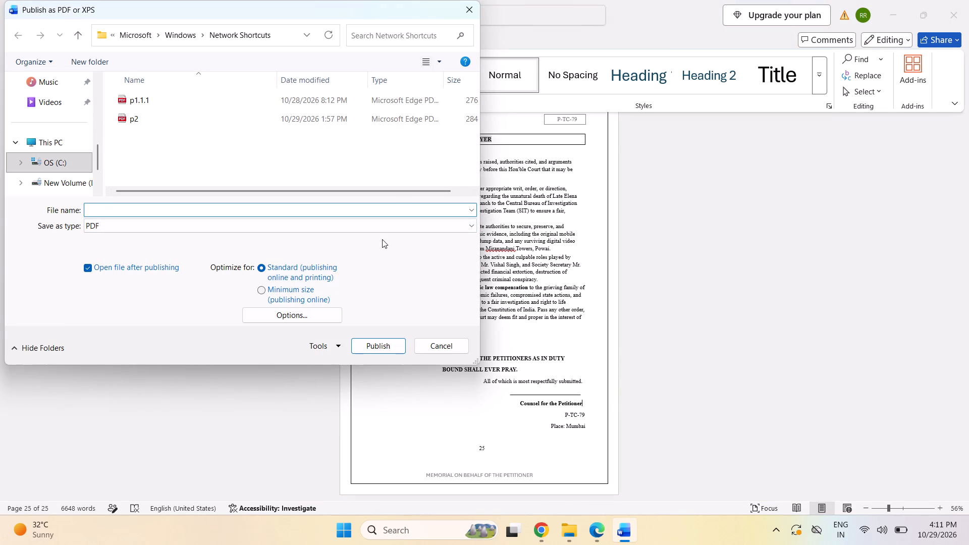
key(p)
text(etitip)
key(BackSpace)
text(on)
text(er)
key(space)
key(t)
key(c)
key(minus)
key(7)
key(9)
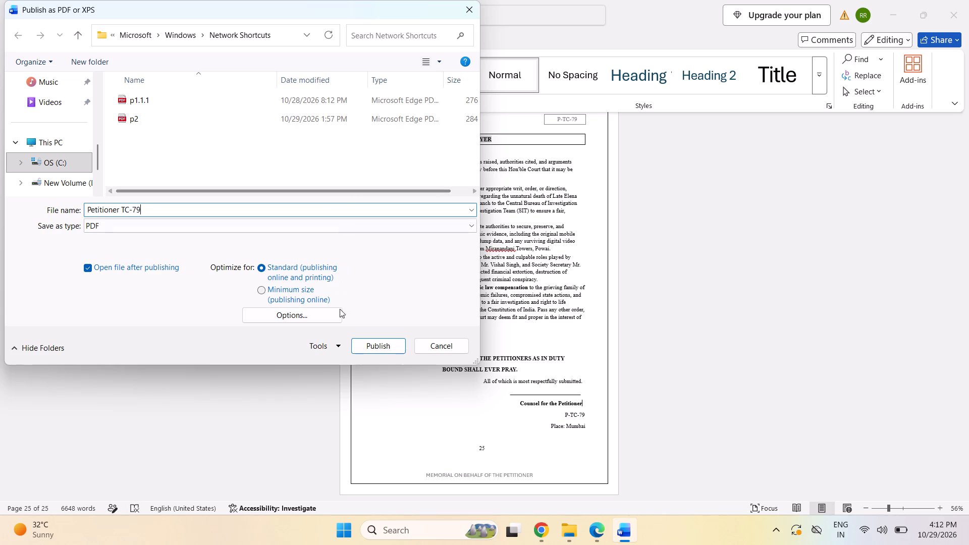
click(371, 351)
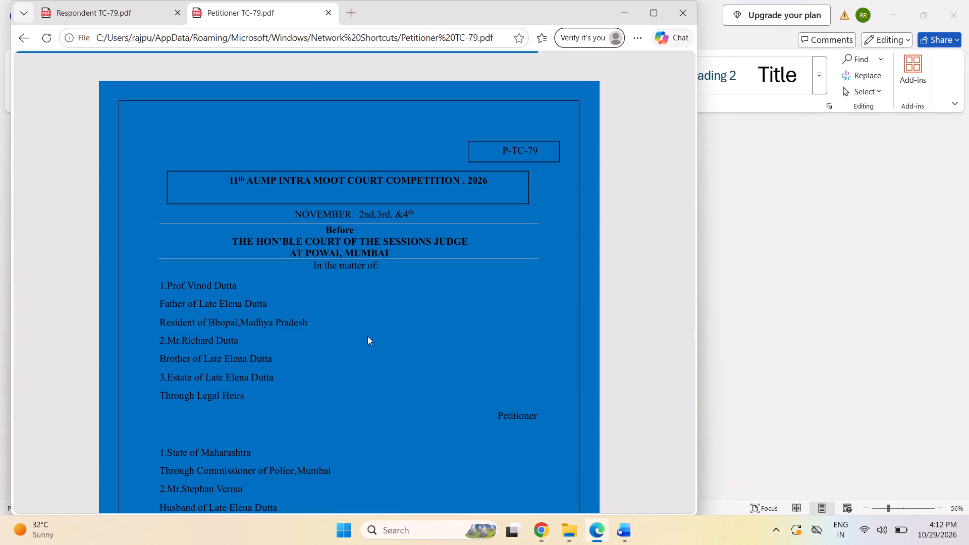
Minimise the PDF and the memorial, switch to File Explorer and look through the Documents folder for the exported Petitioner TC-79 PDF.
click(633, 14)
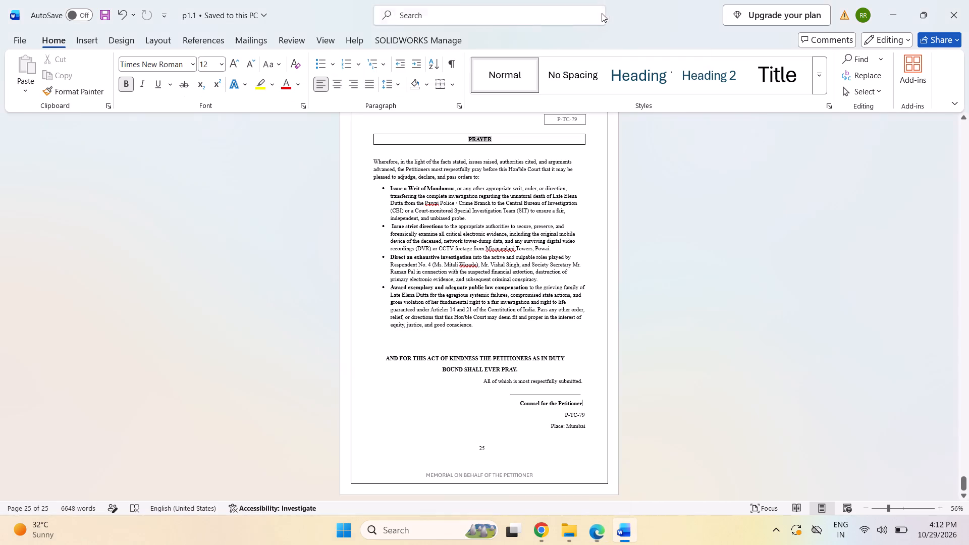
click(899, 12)
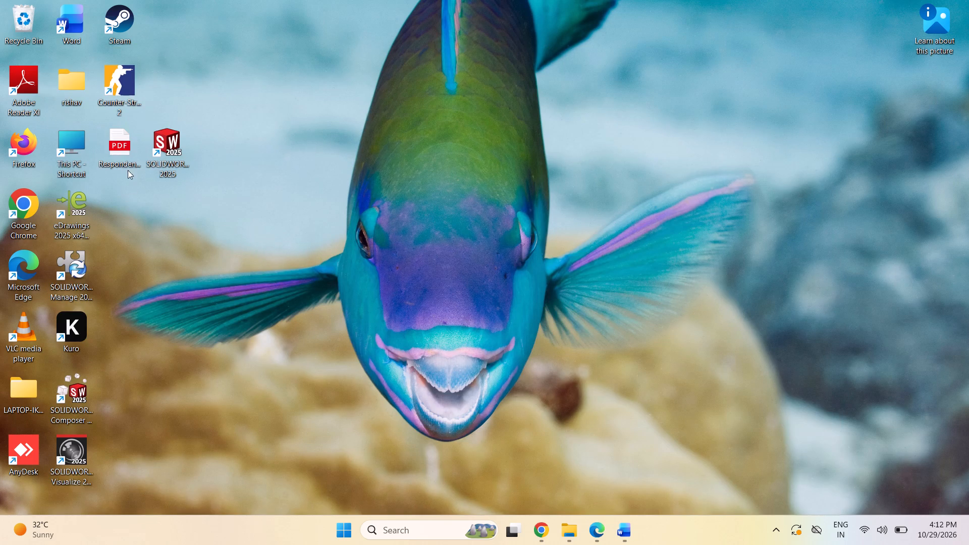
click(569, 526)
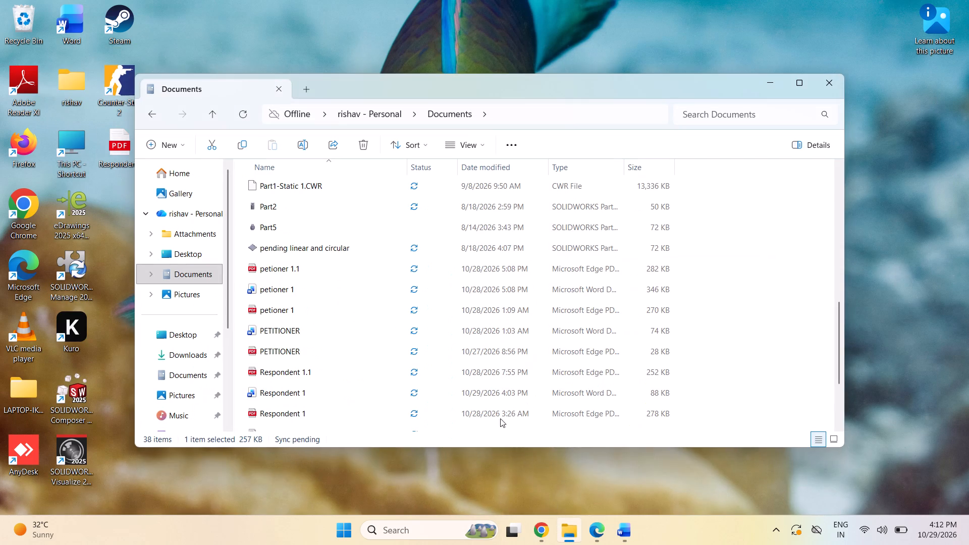
scroll(487, 388, down, 1)
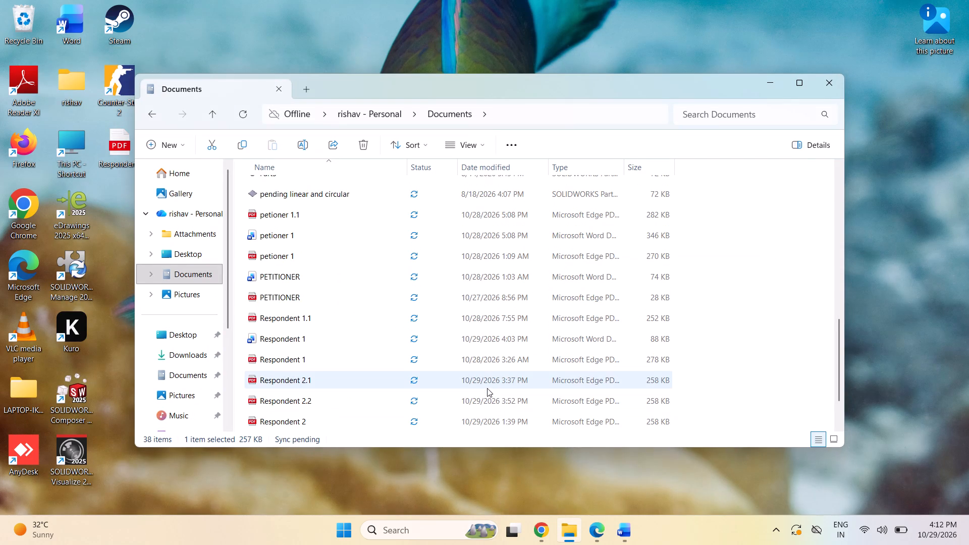
scroll(487, 393, down, 4)
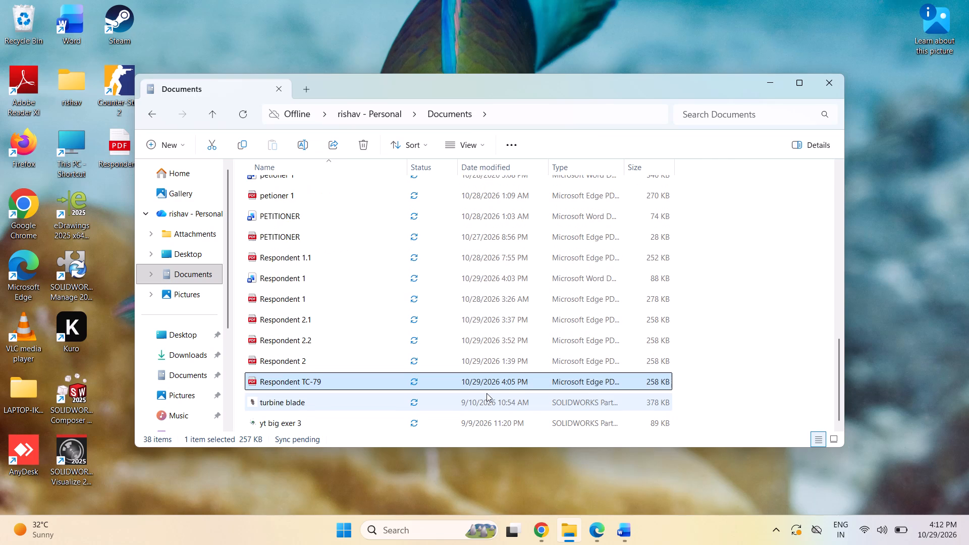
scroll(507, 442, down, 3)
scroll(500, 330, down, 7)
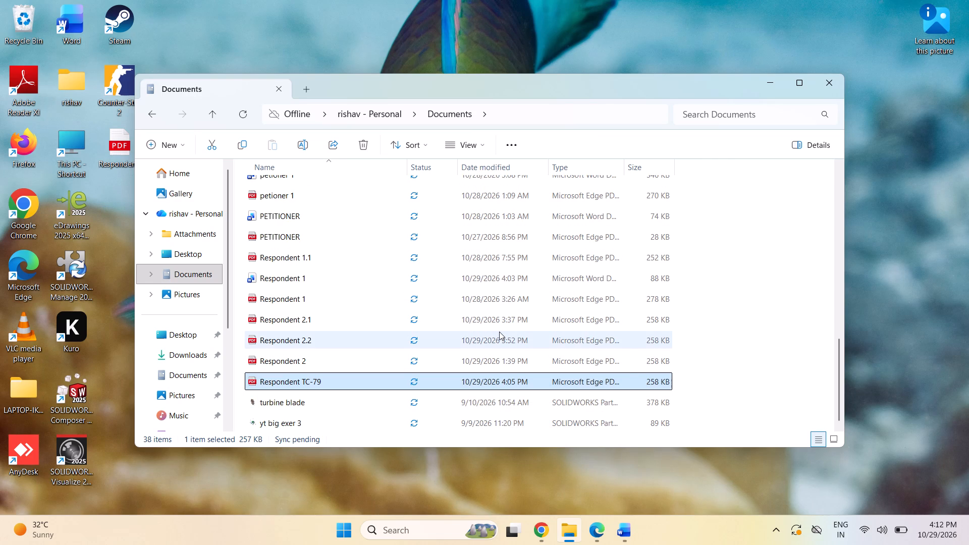
scroll(499, 332, up, 2)
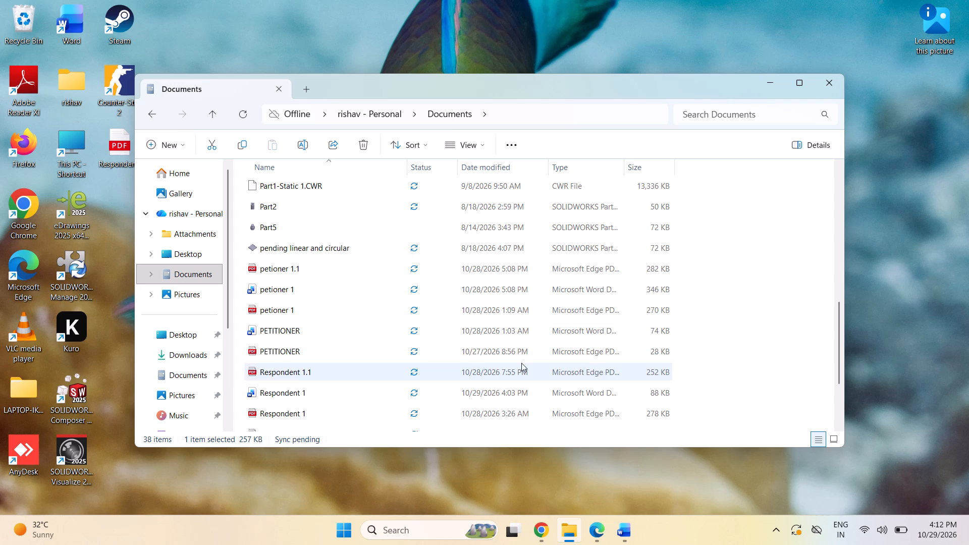
scroll(517, 367, up, 16)
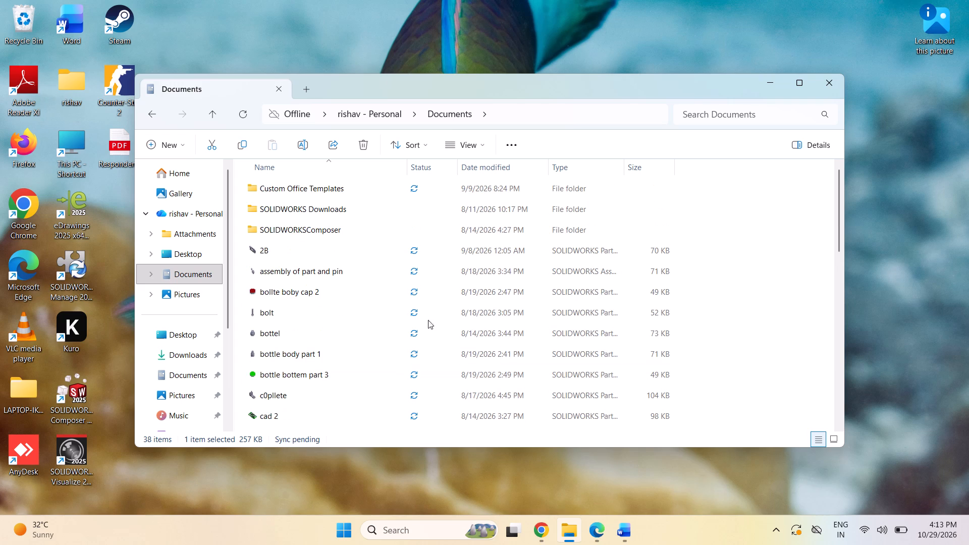